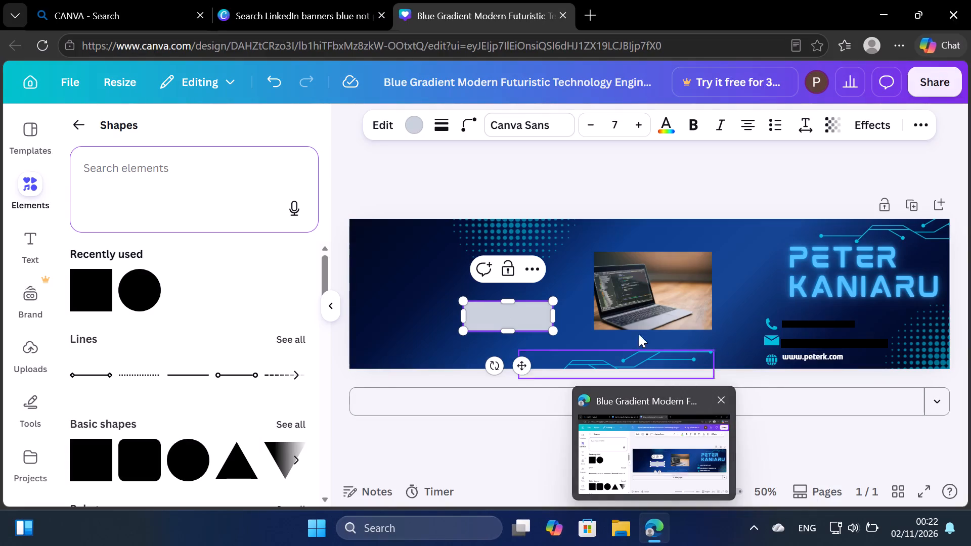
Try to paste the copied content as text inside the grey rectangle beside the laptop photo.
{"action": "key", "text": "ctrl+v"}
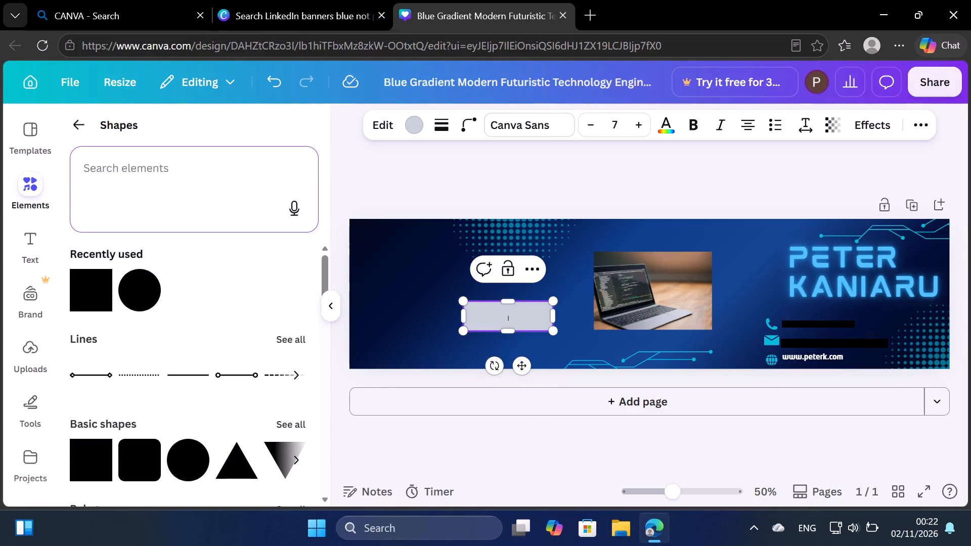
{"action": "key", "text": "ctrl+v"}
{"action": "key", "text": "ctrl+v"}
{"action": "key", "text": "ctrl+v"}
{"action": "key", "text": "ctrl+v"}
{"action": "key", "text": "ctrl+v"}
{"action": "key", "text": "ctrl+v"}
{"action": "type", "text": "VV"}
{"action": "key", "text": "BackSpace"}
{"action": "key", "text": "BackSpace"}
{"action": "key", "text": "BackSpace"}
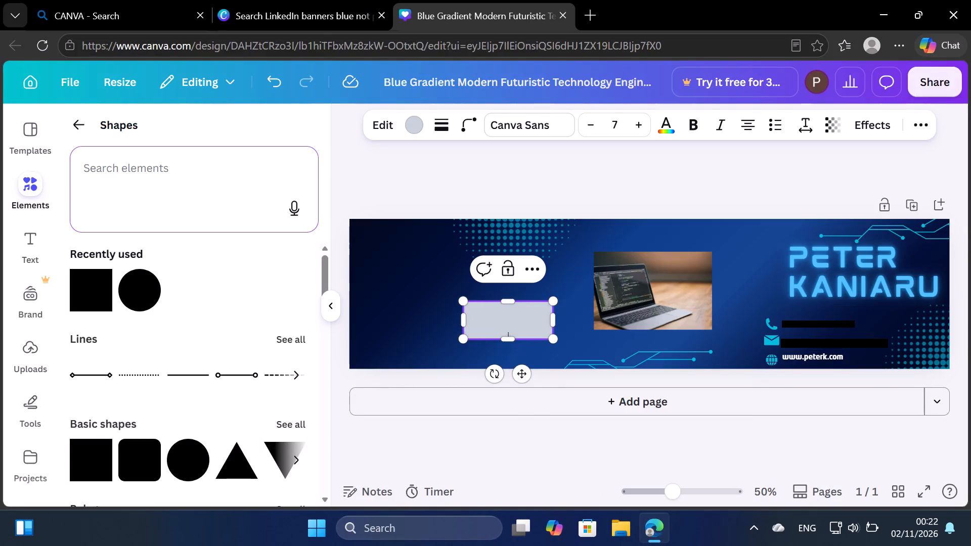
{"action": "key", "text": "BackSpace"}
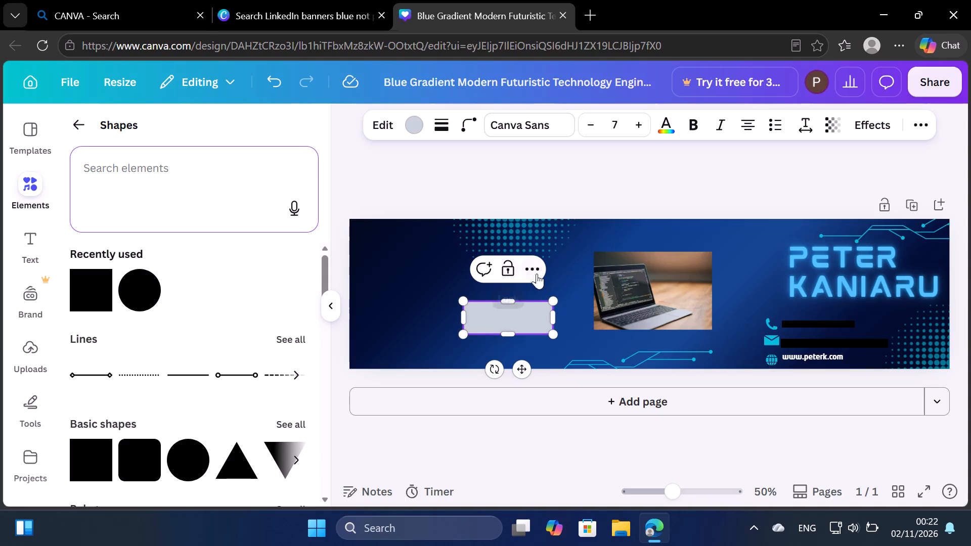
Delete the grey rectangle beside the laptop photo.
{"action": "left_click", "coordinate": [541, 269]}
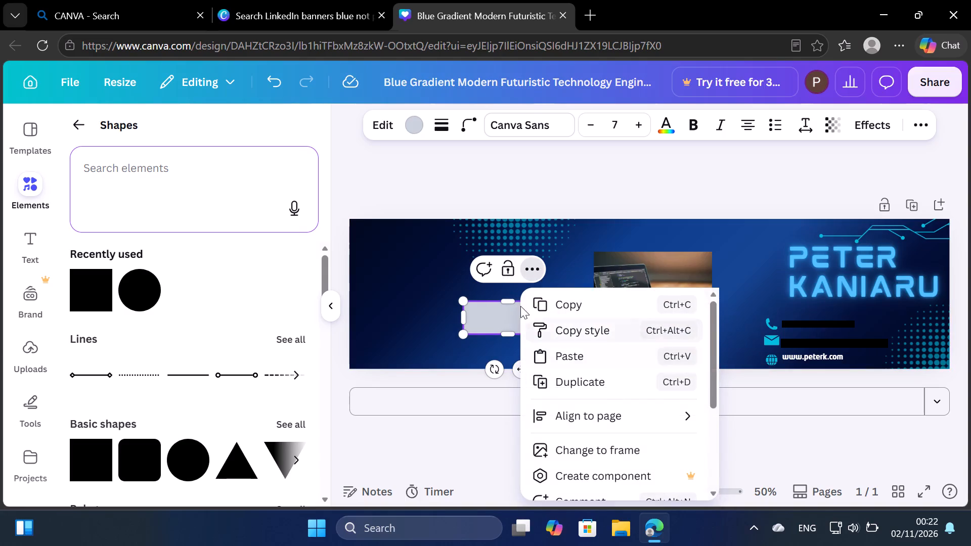
{"action": "left_click_drag", "start_coordinate": [425, 302], "coordinate": [417, 297]}
{"action": "left_click", "coordinate": [523, 315]}
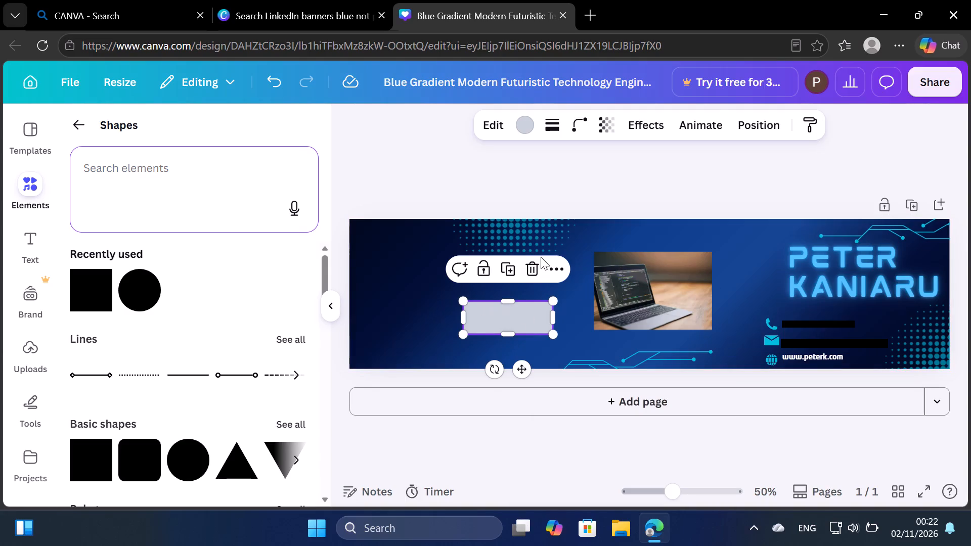
{"action": "left_click", "coordinate": [534, 269]}
Look through the shape categories in the library, from lines down to abstract shapes.
{"action": "left_click_drag", "start_coordinate": [325, 275], "coordinate": [325, 285]}
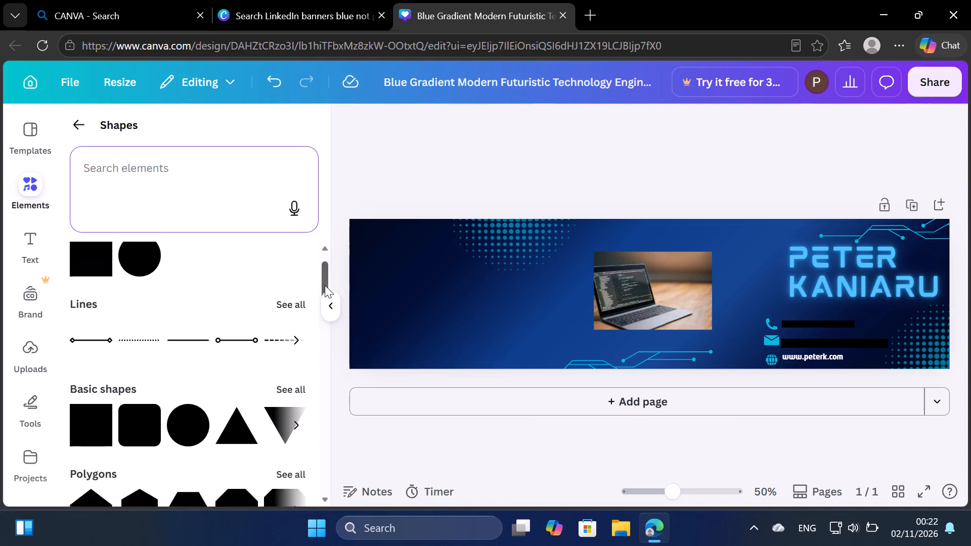
{"action": "left_click_drag", "start_coordinate": [325, 285], "coordinate": [317, 378]}
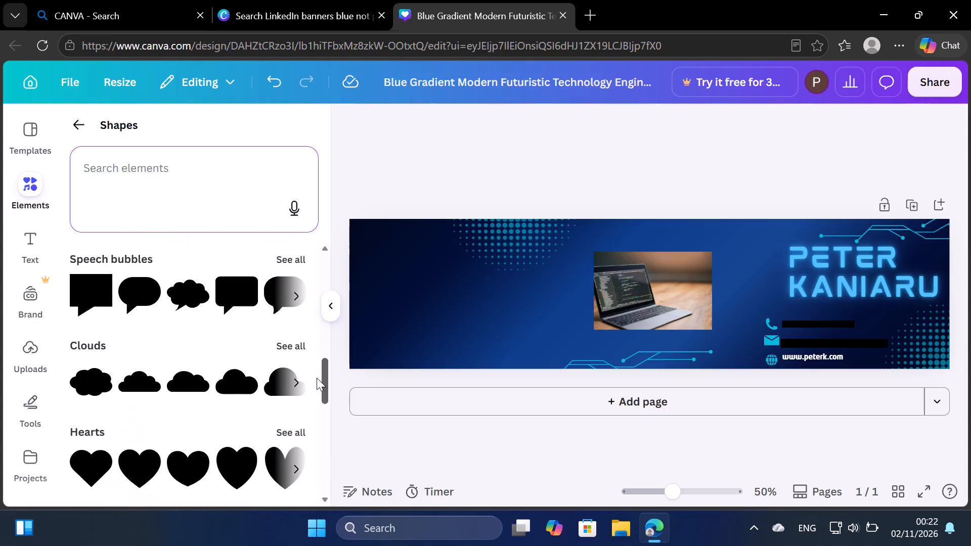
{"action": "left_click_drag", "start_coordinate": [317, 378], "coordinate": [282, 538]}
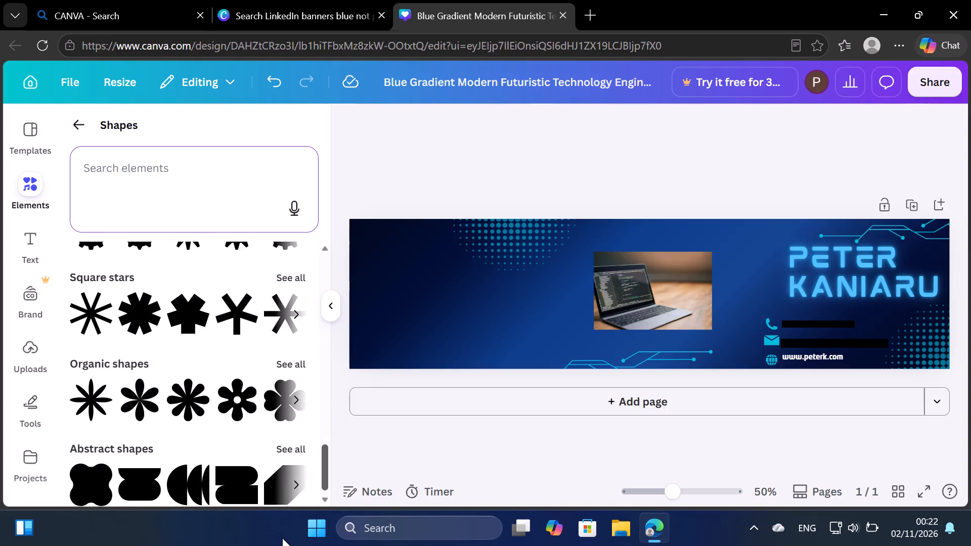
{"action": "left_click_drag", "start_coordinate": [282, 538], "coordinate": [308, 341]}
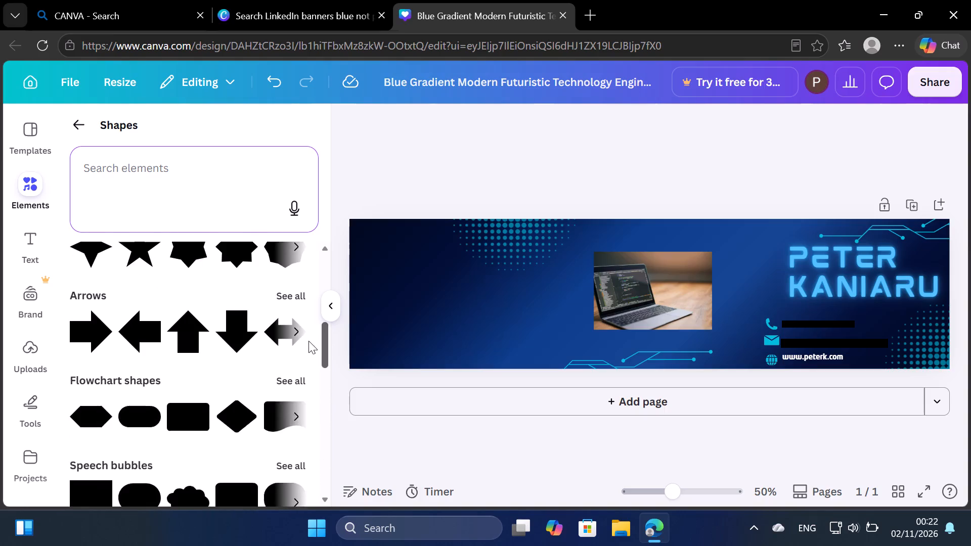
{"action": "left_click_drag", "start_coordinate": [308, 341], "coordinate": [309, 257]}
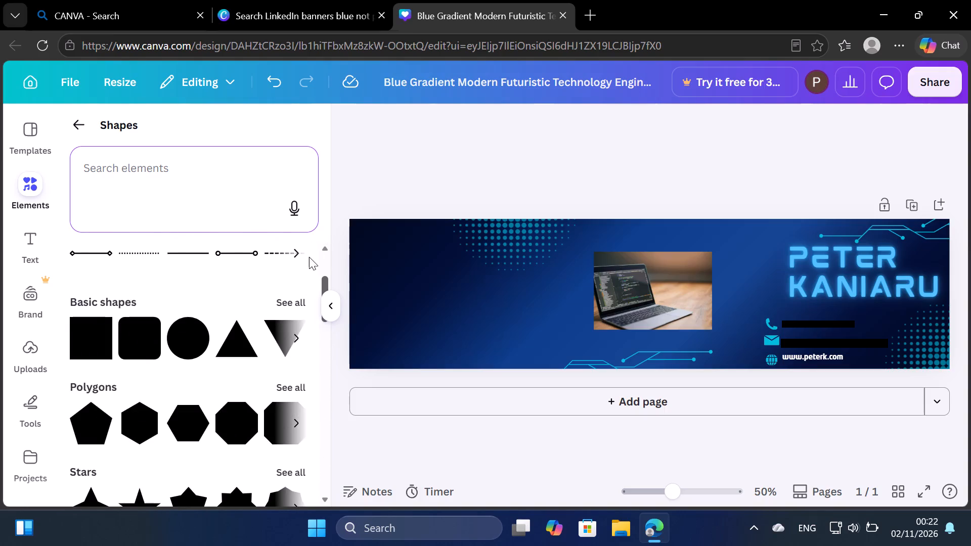
{"action": "left_click_drag", "start_coordinate": [309, 257], "coordinate": [316, 318]}
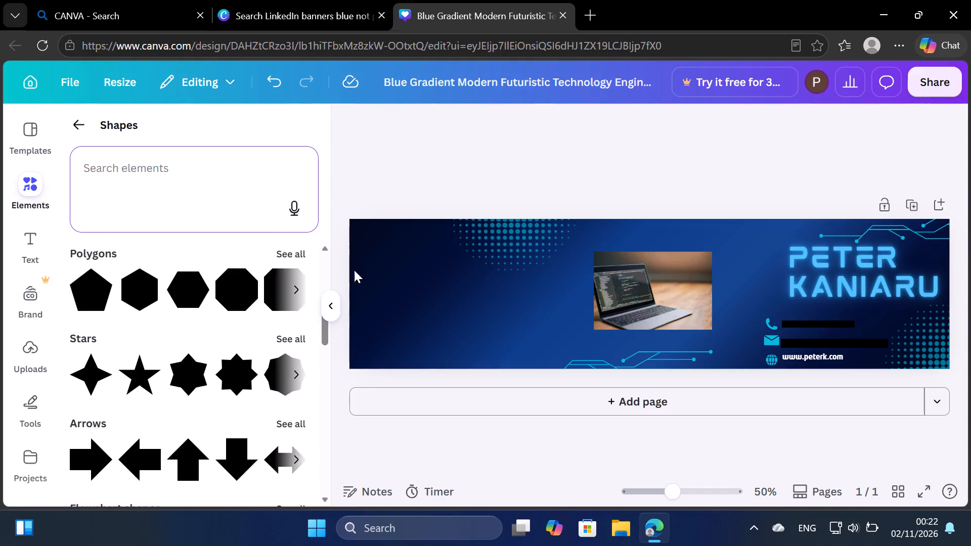
{"action": "left_click_drag", "start_coordinate": [503, 319], "coordinate": [503, 313]}
Reposition the laptop photo near the banner's centre and enlarge it on all sides, with its top at the banner's top edge.
{"action": "left_click_drag", "start_coordinate": [672, 285], "coordinate": [662, 304]}
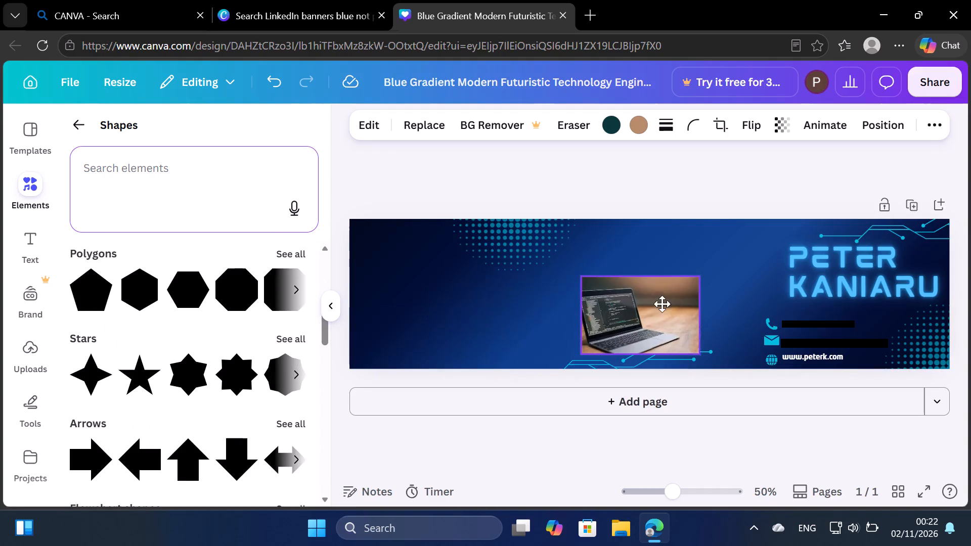
{"action": "left_click_drag", "start_coordinate": [662, 304], "coordinate": [682, 277]}
{"action": "left_click_drag", "start_coordinate": [670, 247], "coordinate": [671, 223]}
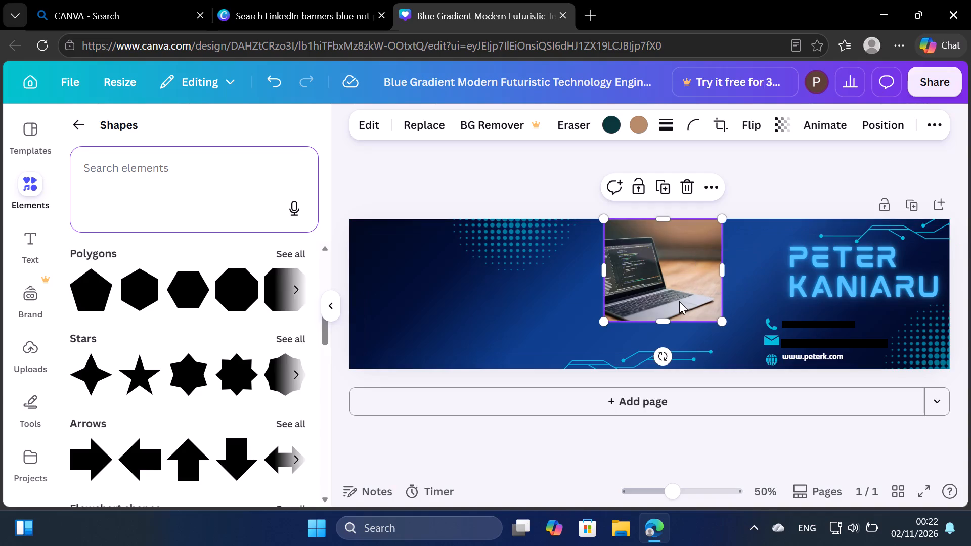
{"action": "left_click_drag", "start_coordinate": [667, 323], "coordinate": [667, 338]}
{"action": "left_click_drag", "start_coordinate": [721, 274], "coordinate": [755, 274]}
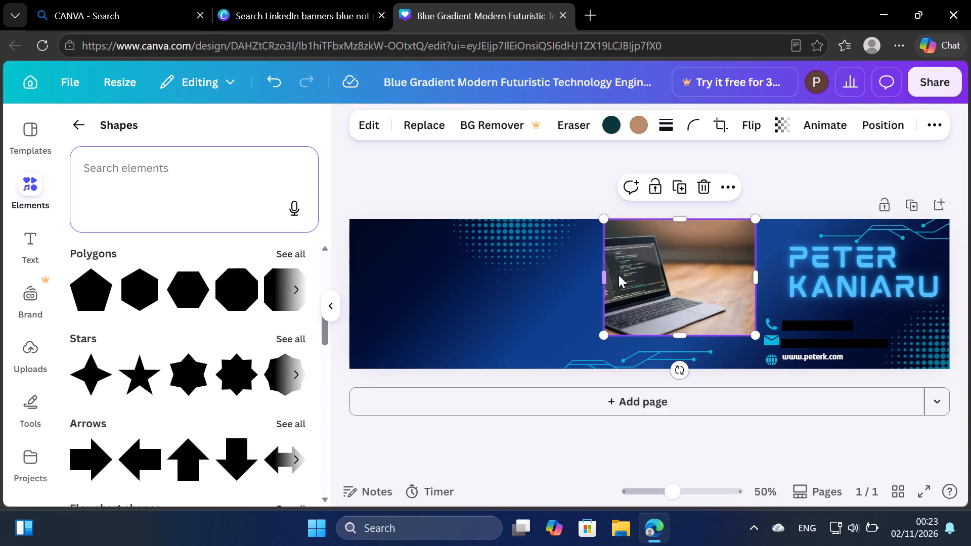
{"action": "left_click_drag", "start_coordinate": [601, 277], "coordinate": [581, 279]}
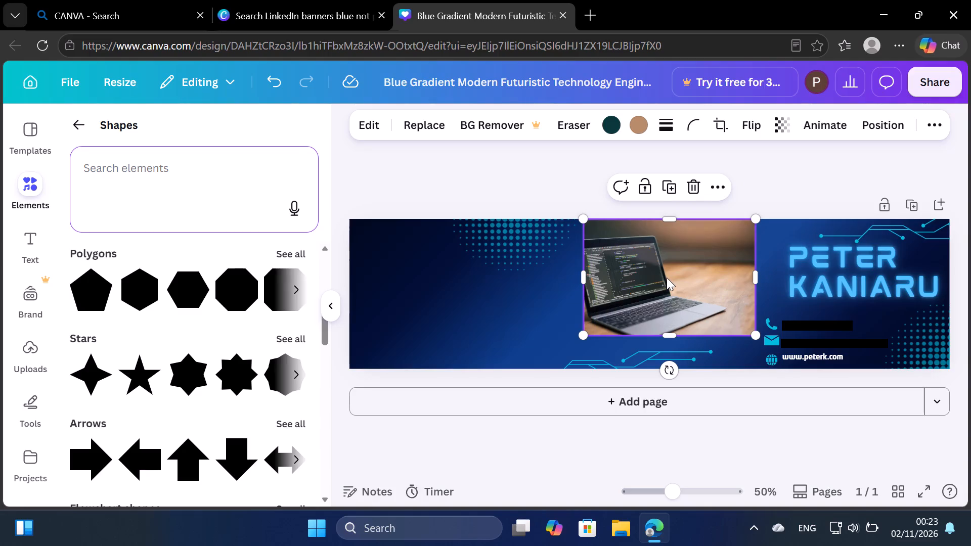
Move the enlarged laptop photo to the left end of the banner.
{"action": "left_click", "coordinate": [500, 263]}
{"action": "left_click_drag", "start_coordinate": [676, 252], "coordinate": [659, 253]}
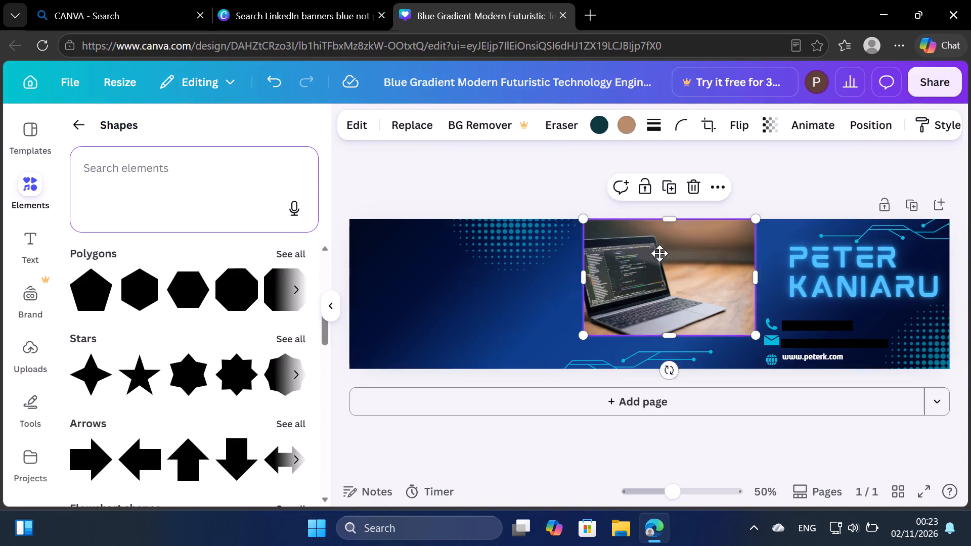
{"action": "left_click_drag", "start_coordinate": [659, 253], "coordinate": [436, 266]}
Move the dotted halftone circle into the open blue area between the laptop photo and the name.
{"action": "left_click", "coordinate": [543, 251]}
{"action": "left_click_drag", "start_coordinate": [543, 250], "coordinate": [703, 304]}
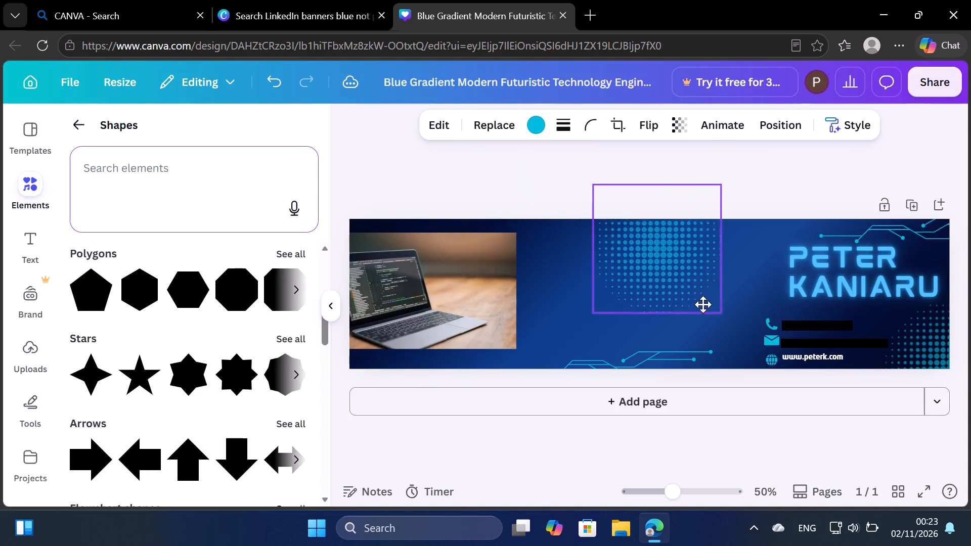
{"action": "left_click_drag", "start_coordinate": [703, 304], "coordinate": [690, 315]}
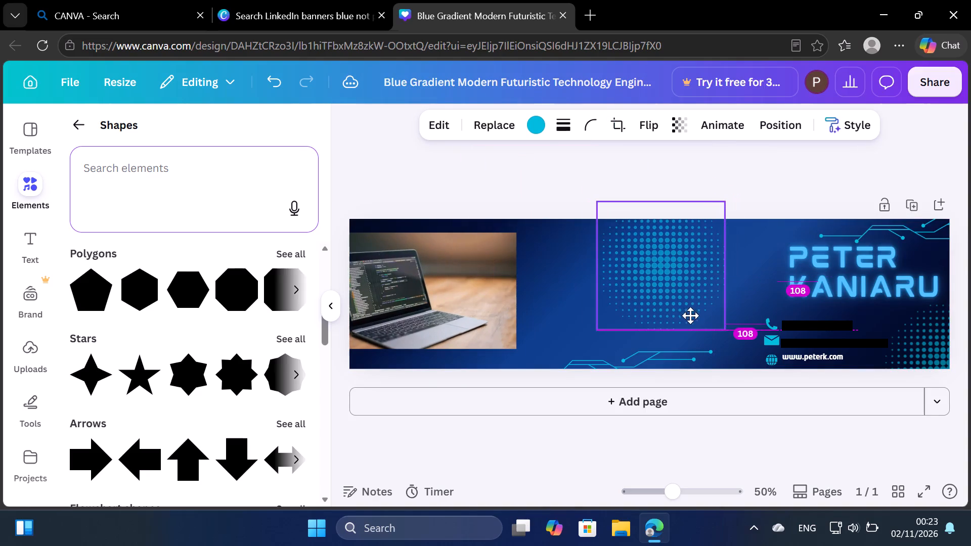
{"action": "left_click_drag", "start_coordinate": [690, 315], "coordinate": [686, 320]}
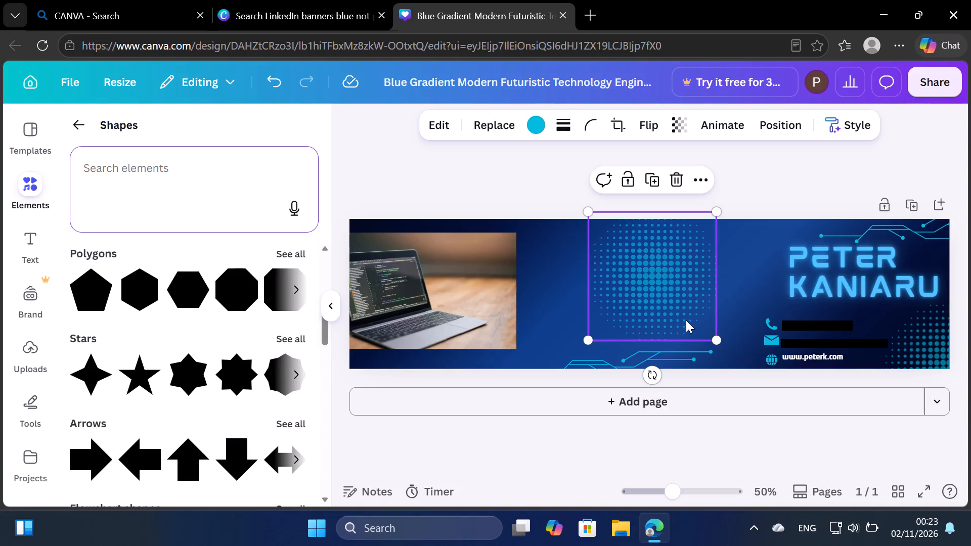
Fit the laptop photo into the banner's top-left corner at full banner height, cropped to about 30% of the banner's width.
{"action": "left_click_drag", "start_coordinate": [475, 301], "coordinate": [479, 285]}
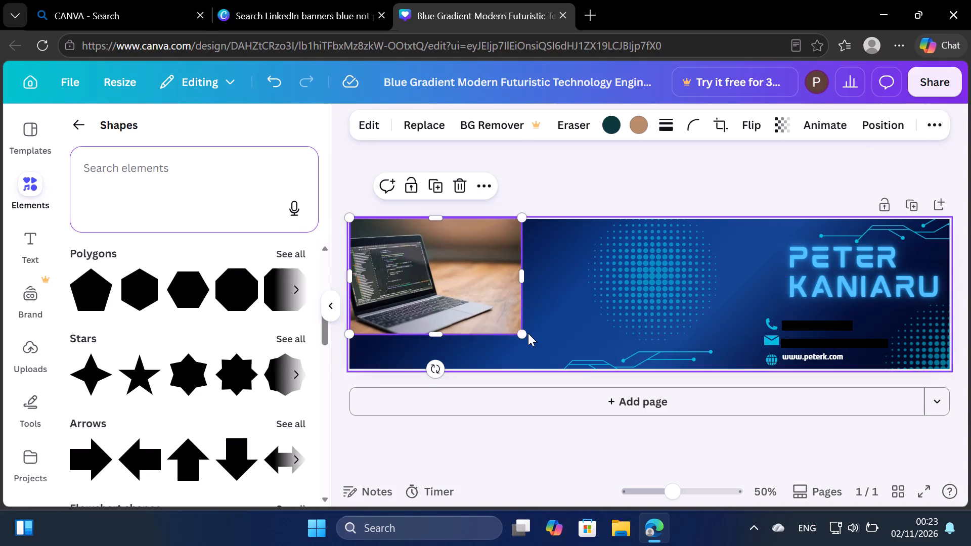
{"action": "left_click_drag", "start_coordinate": [521, 334], "coordinate": [545, 368]}
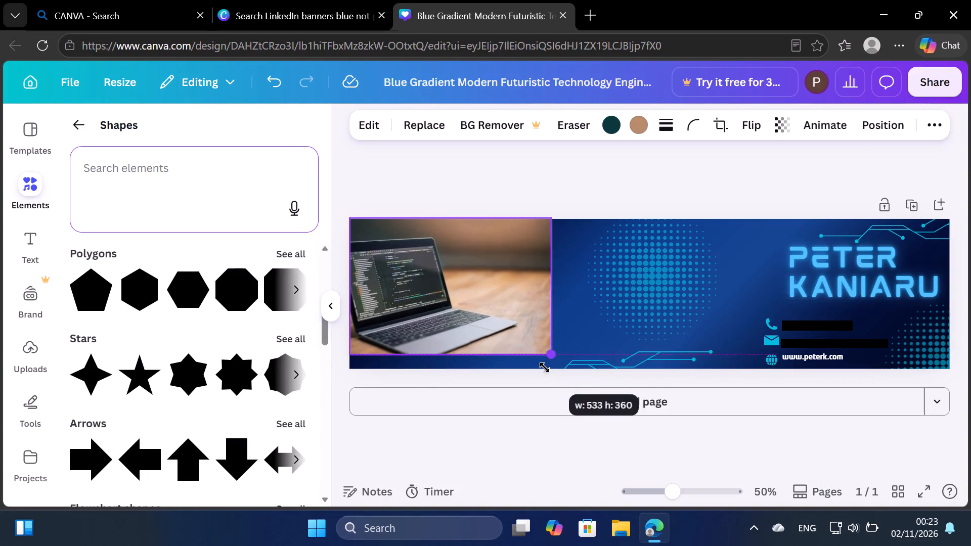
{"action": "left_click_drag", "start_coordinate": [545, 368], "coordinate": [554, 383]}
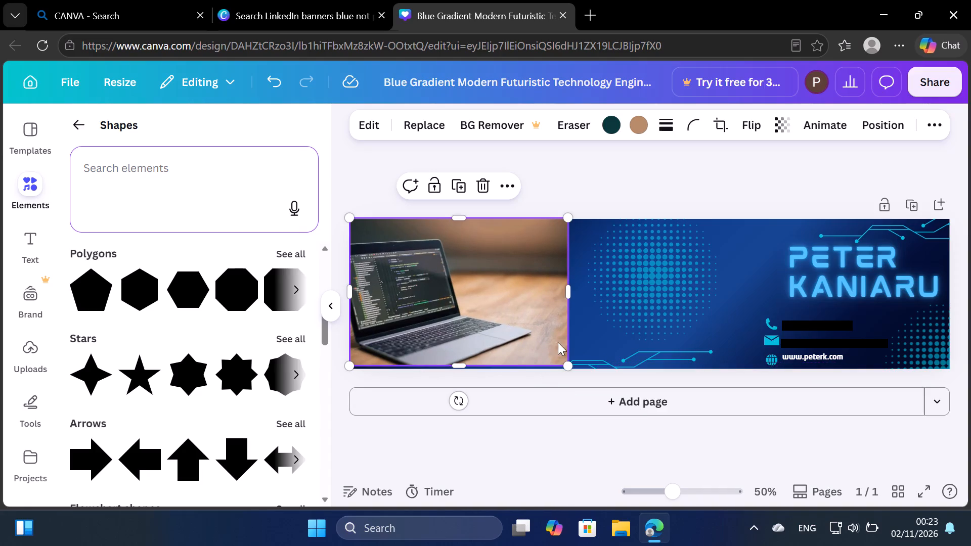
{"action": "left_click_drag", "start_coordinate": [568, 293], "coordinate": [557, 312]}
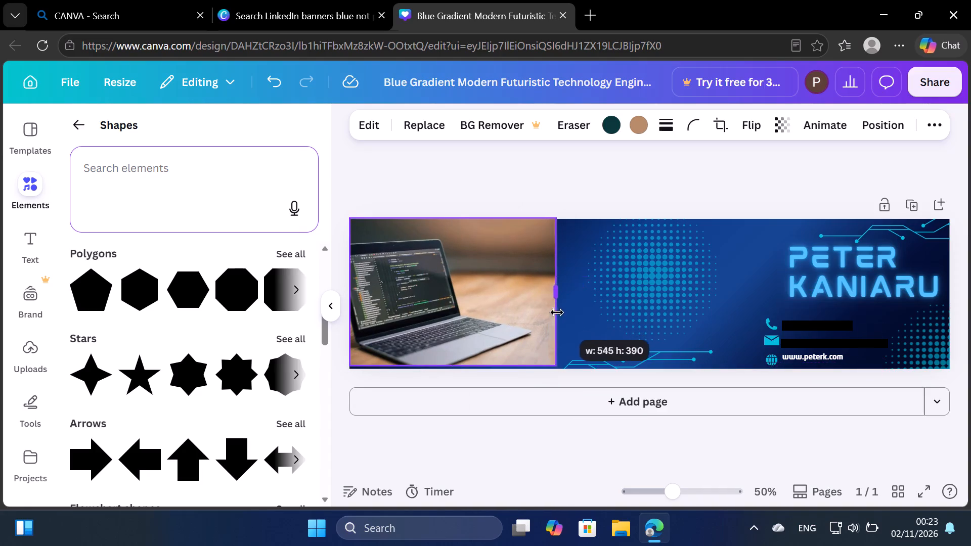
{"action": "left_click_drag", "start_coordinate": [557, 312], "coordinate": [557, 313]}
{"action": "left_click_drag", "start_coordinate": [483, 366], "coordinate": [483, 371]}
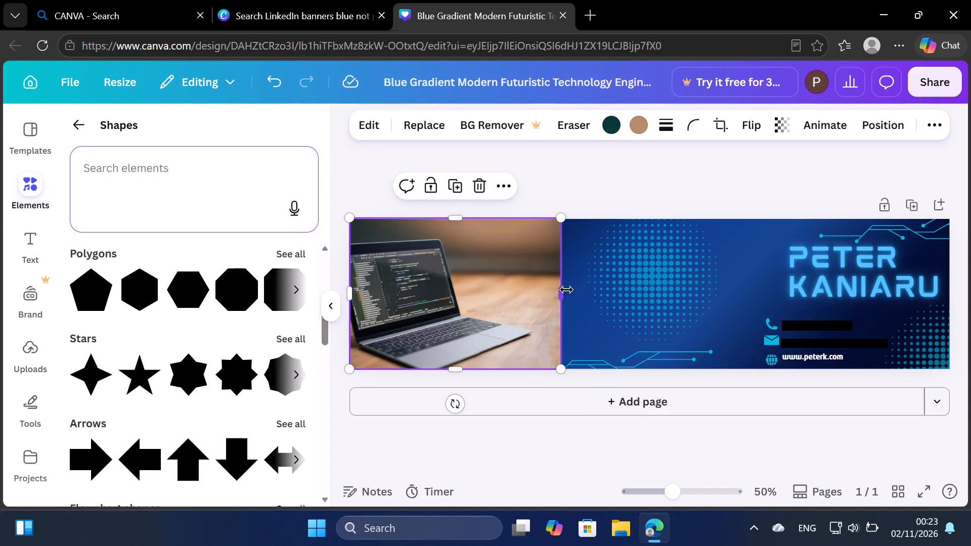
{"action": "left_click_drag", "start_coordinate": [566, 290], "coordinate": [533, 296]}
Move the dotted halftone circle up beside the laptop photo so only its lower part shows at the banner's top edge.
{"action": "left_click", "coordinate": [682, 300]}
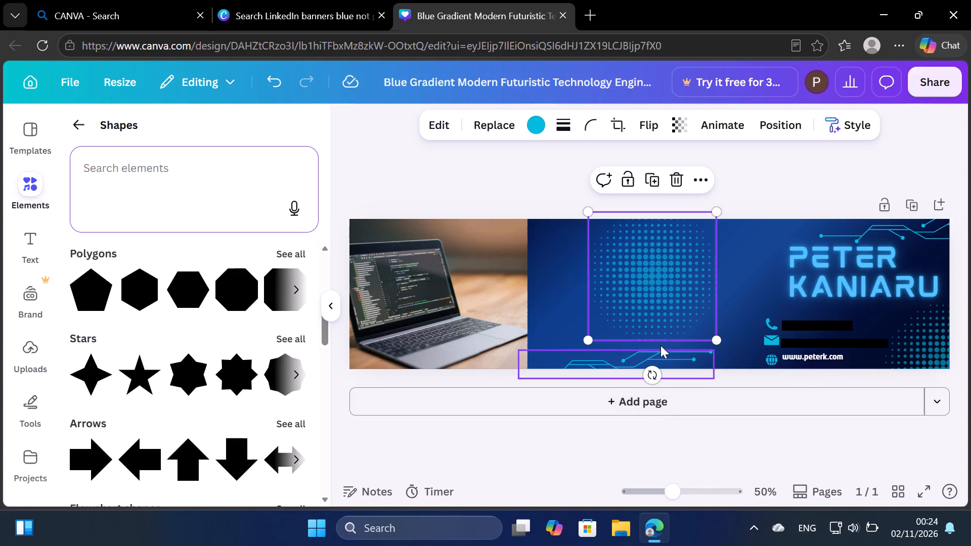
{"action": "left_click", "coordinate": [737, 293]}
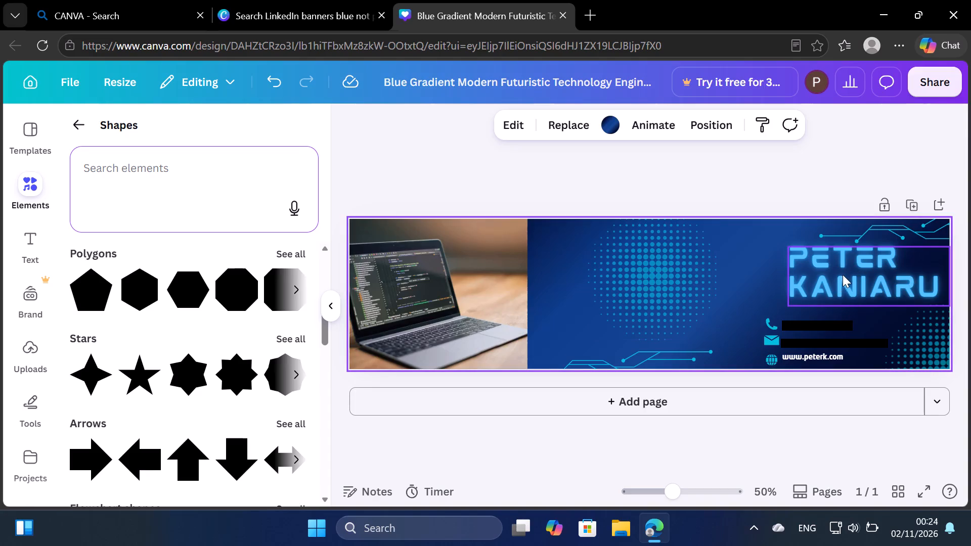
{"action": "left_click_drag", "start_coordinate": [665, 288], "coordinate": [627, 267]}
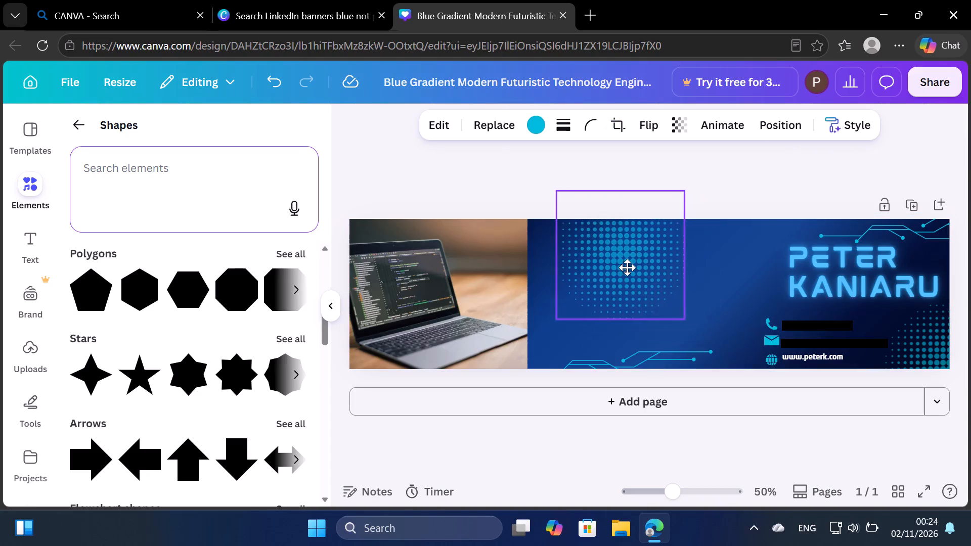
{"action": "left_click_drag", "start_coordinate": [627, 267], "coordinate": [601, 219]}
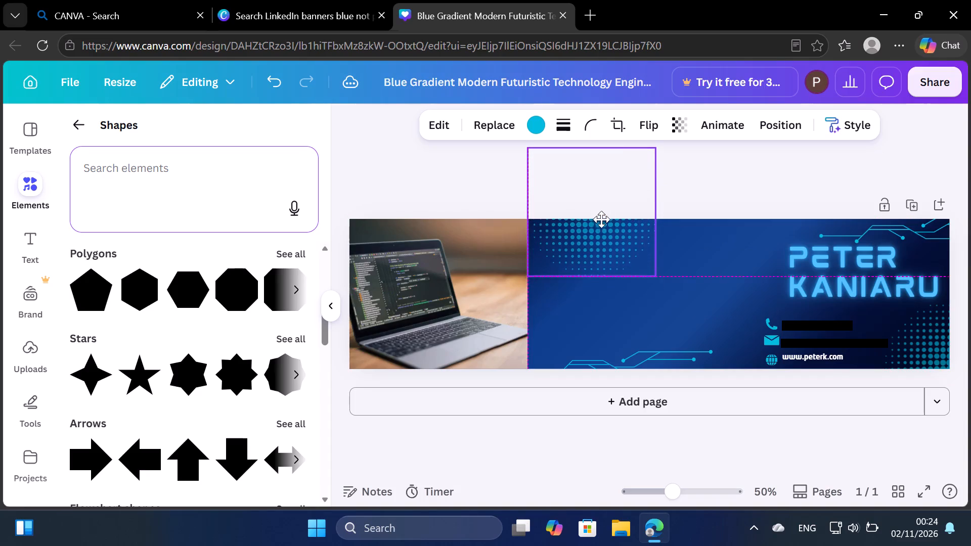
{"action": "left_click_drag", "start_coordinate": [601, 219], "coordinate": [602, 193]}
{"action": "left_click", "coordinate": [594, 306]}
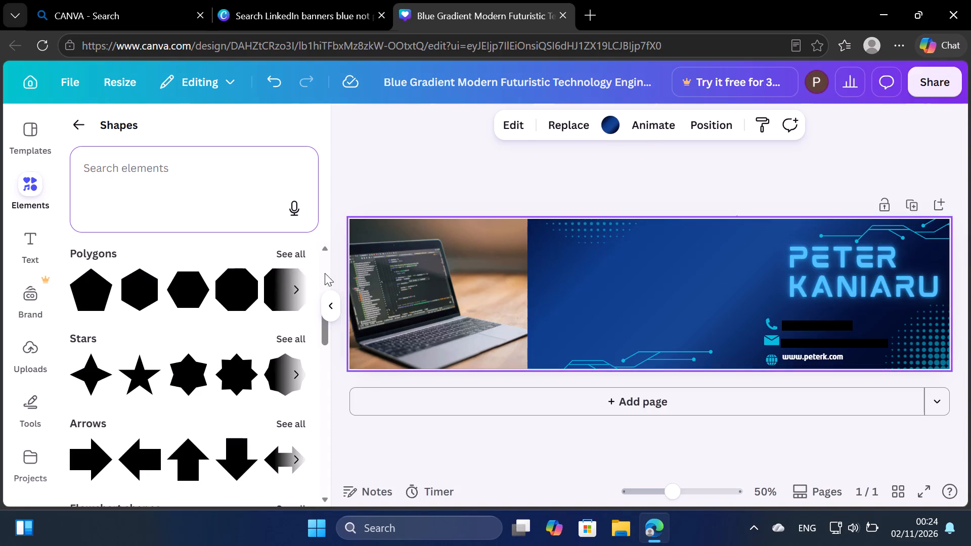
Add a square from the basic shapes to the open blue area between the laptop photo and the name.
{"action": "left_click_drag", "start_coordinate": [322, 334], "coordinate": [330, 248]}
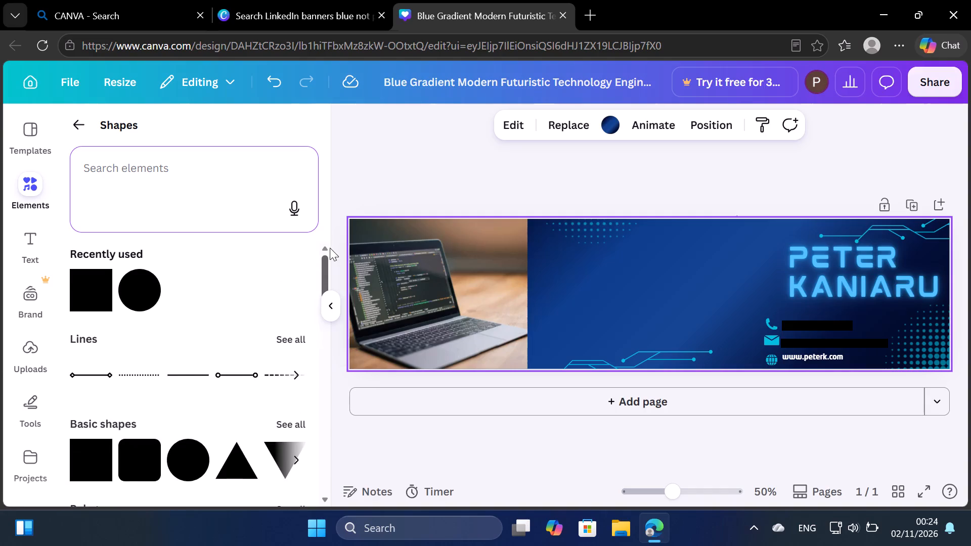
{"action": "left_click_drag", "start_coordinate": [330, 248], "coordinate": [319, 245]}
{"action": "left_click", "coordinate": [97, 458]}
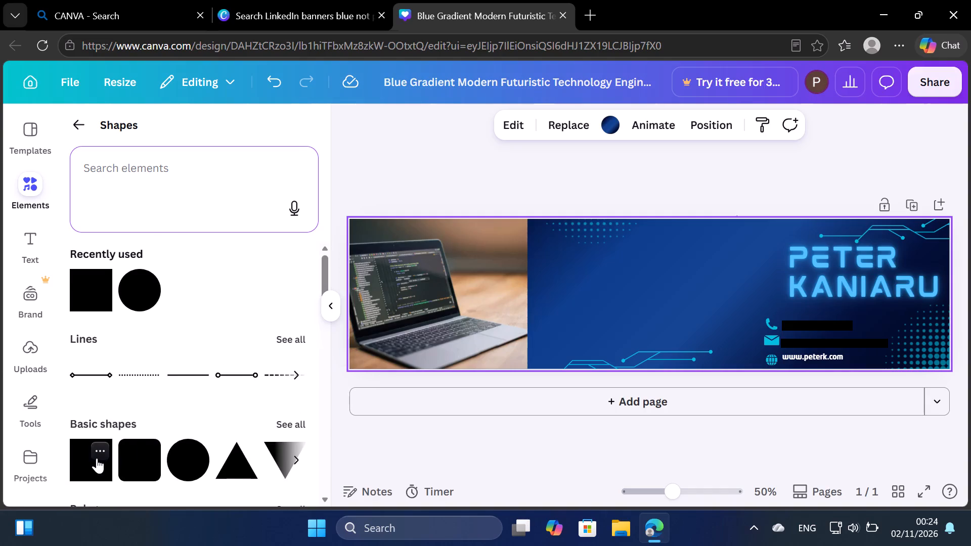
{"action": "left_click", "coordinate": [100, 459]}
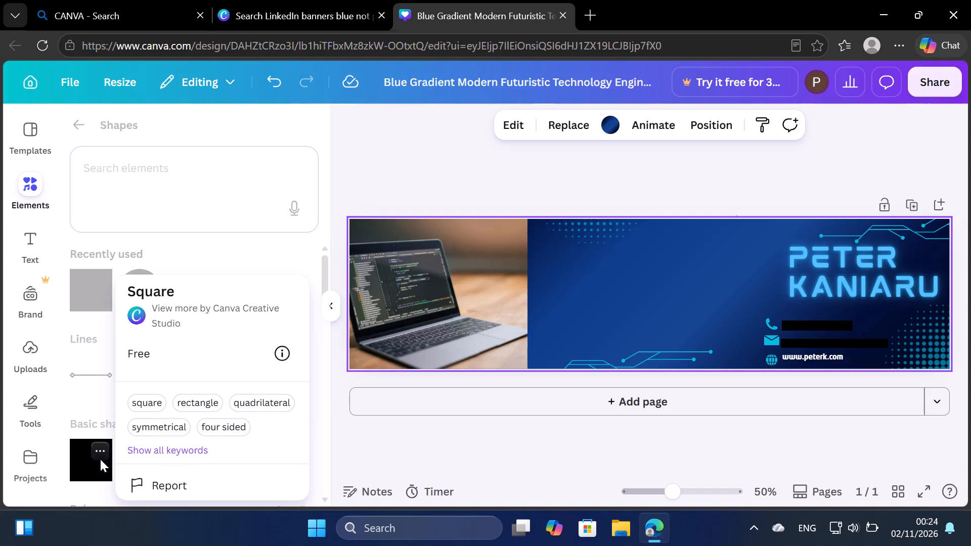
{"action": "left_click_drag", "start_coordinate": [100, 459], "coordinate": [615, 289]}
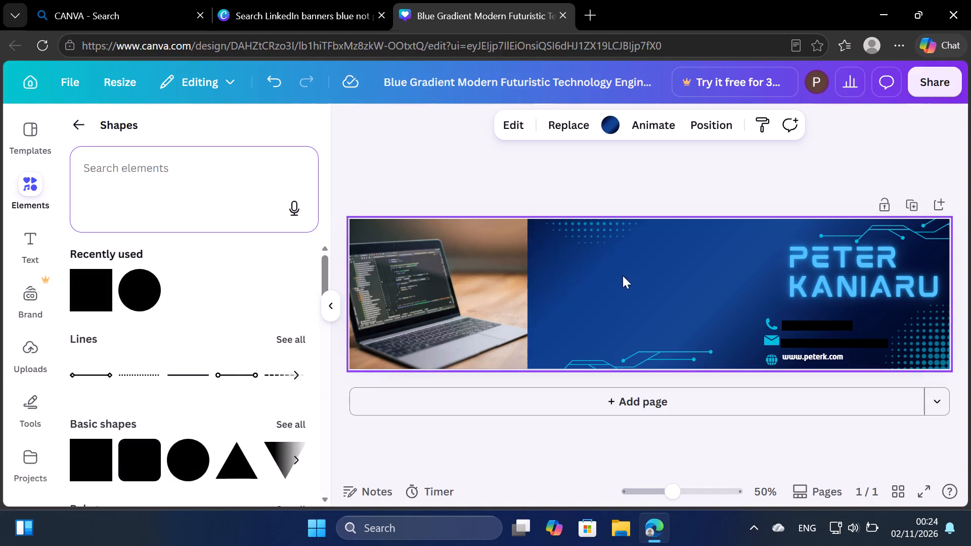
{"action": "left_click_drag", "start_coordinate": [95, 469], "coordinate": [596, 305]}
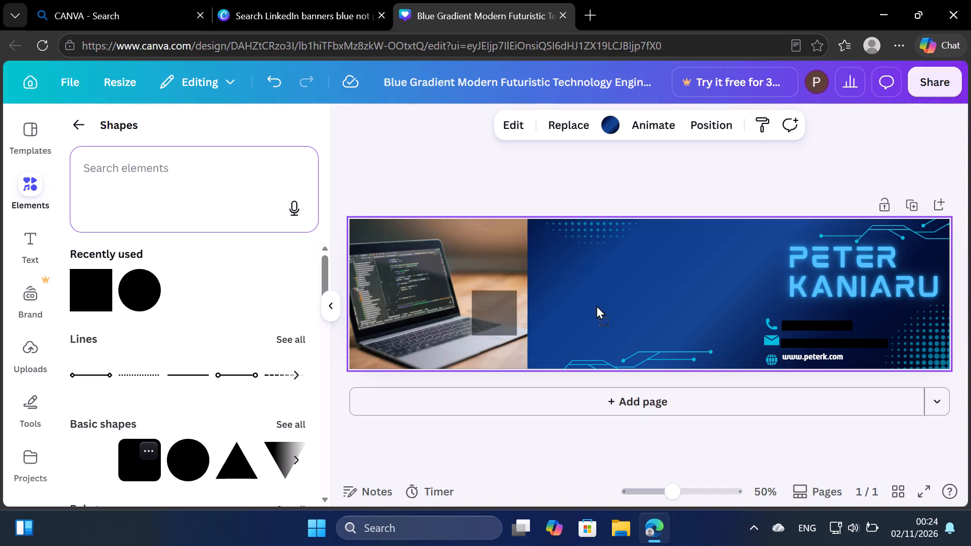
{"action": "left_click_drag", "start_coordinate": [596, 305], "coordinate": [615, 305]}
Enlarge the square and stretch it into a wide rectangle about 139 high in the open blue area.
{"action": "left_click_drag", "start_coordinate": [591, 275], "coordinate": [584, 272]}
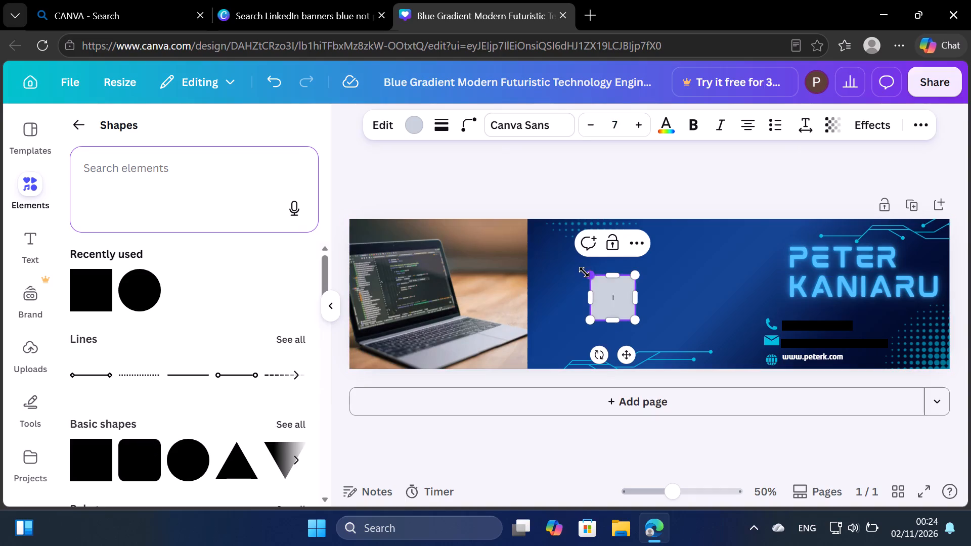
{"action": "left_click_drag", "start_coordinate": [584, 272], "coordinate": [560, 267]}
{"action": "left_click_drag", "start_coordinate": [637, 302], "coordinate": [697, 301]}
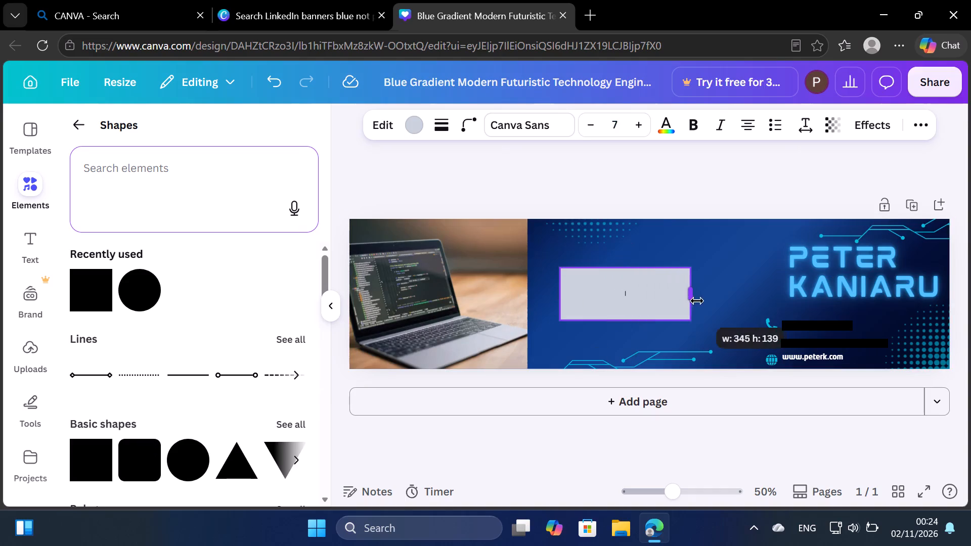
{"action": "left_click_drag", "start_coordinate": [697, 301], "coordinate": [702, 301]}
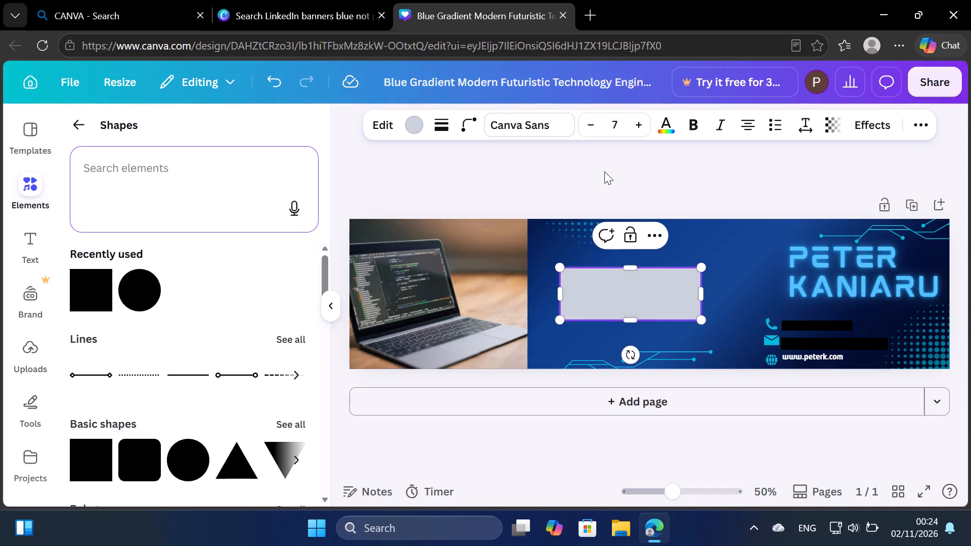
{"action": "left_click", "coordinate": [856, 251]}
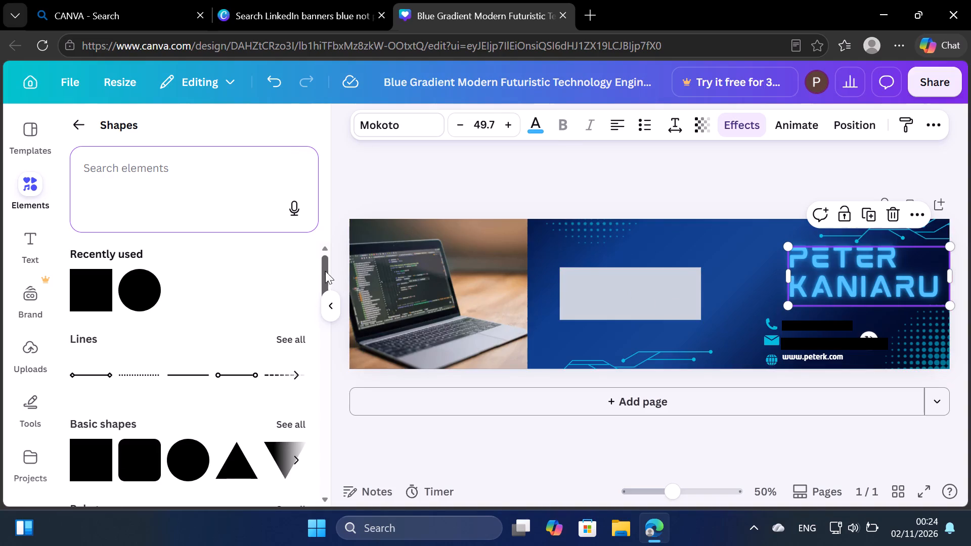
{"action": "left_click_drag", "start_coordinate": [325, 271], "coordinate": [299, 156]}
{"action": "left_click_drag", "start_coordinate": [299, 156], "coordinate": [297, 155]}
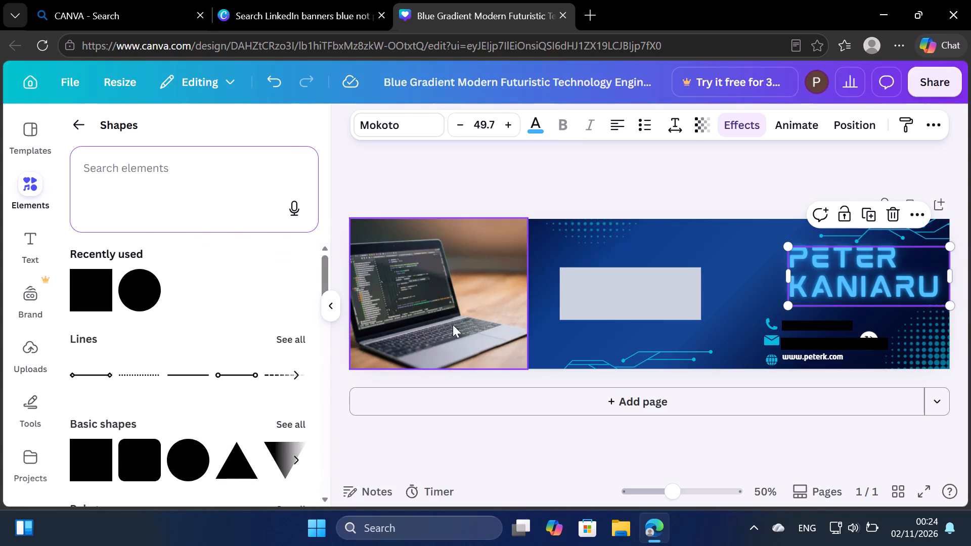
Remove the fill colour of the rectangle in the open blue area so it is transparent.
{"action": "left_click", "coordinate": [607, 301]}
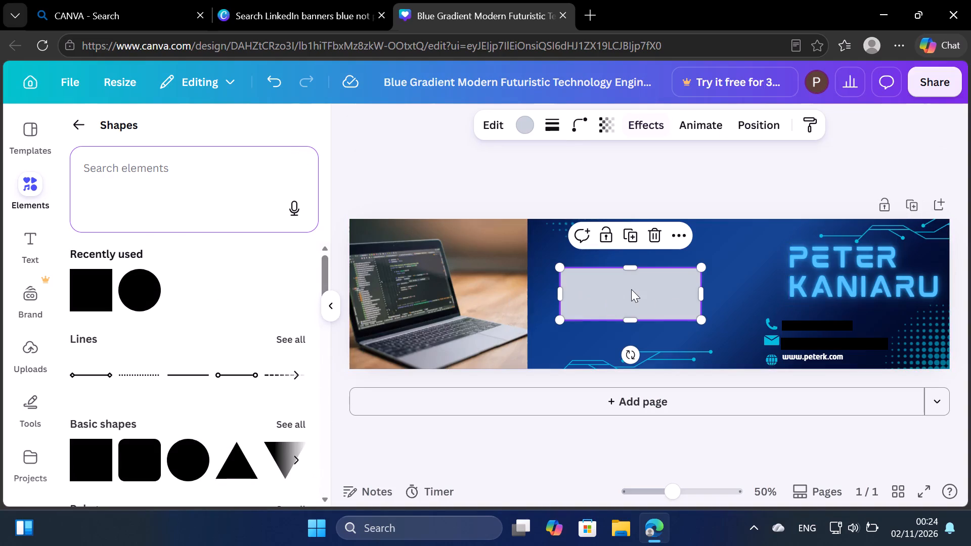
{"action": "right_click", "coordinate": [631, 289]}
{"action": "left_click", "coordinate": [605, 286]}
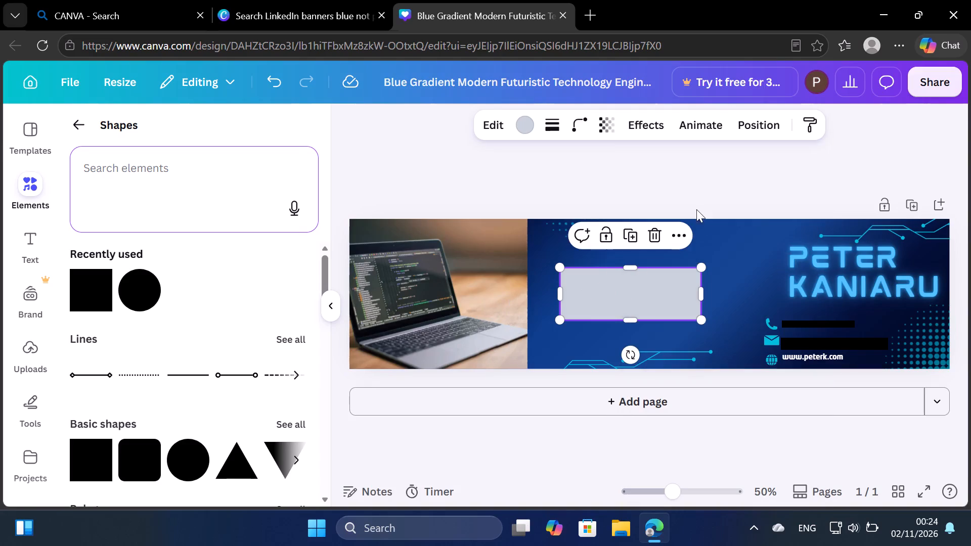
{"action": "left_click", "coordinate": [679, 230]}
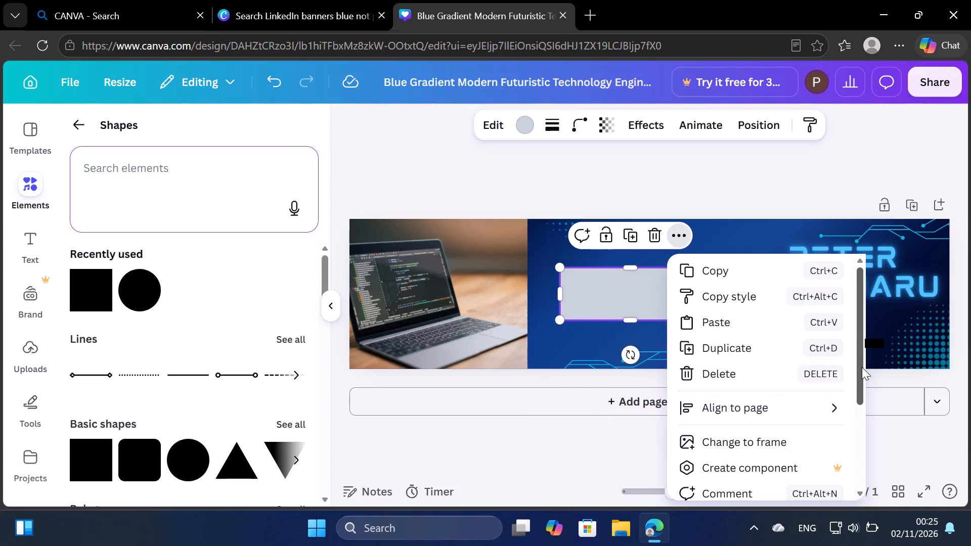
{"action": "left_click_drag", "start_coordinate": [860, 371], "coordinate": [889, 210]}
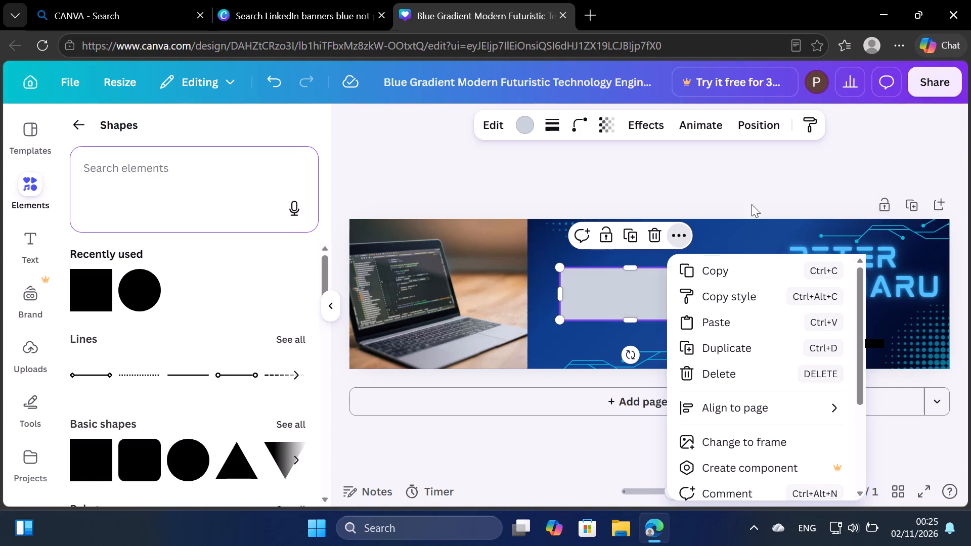
{"action": "left_click", "coordinate": [527, 125]}
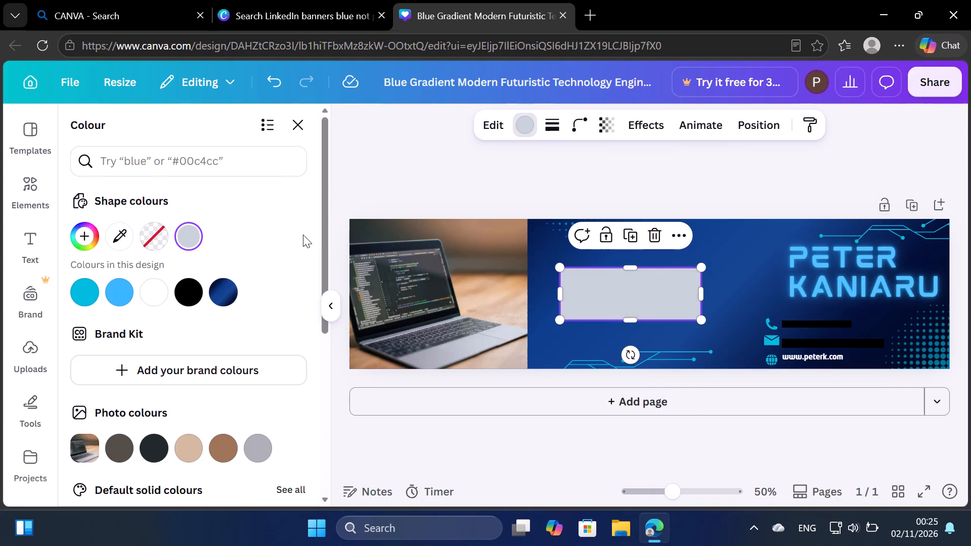
{"action": "left_click", "coordinate": [157, 231]}
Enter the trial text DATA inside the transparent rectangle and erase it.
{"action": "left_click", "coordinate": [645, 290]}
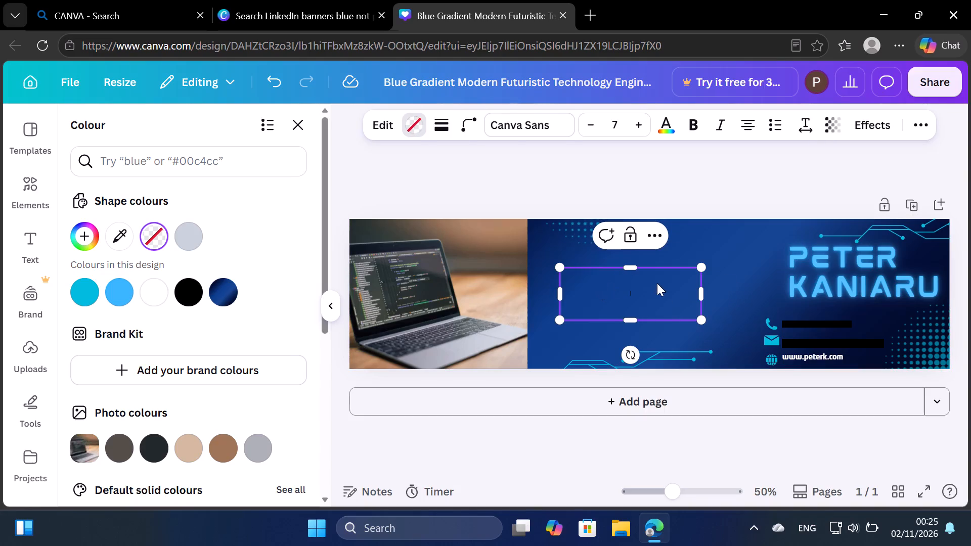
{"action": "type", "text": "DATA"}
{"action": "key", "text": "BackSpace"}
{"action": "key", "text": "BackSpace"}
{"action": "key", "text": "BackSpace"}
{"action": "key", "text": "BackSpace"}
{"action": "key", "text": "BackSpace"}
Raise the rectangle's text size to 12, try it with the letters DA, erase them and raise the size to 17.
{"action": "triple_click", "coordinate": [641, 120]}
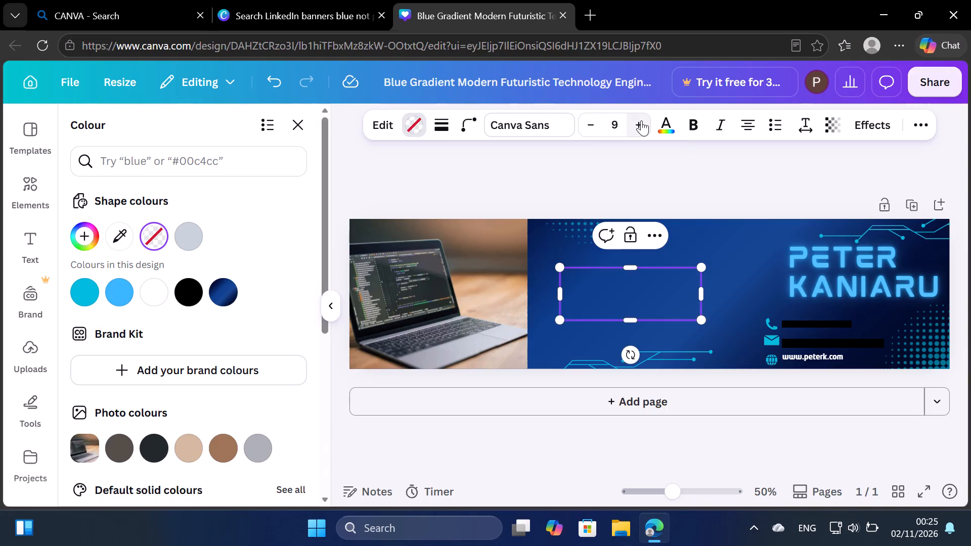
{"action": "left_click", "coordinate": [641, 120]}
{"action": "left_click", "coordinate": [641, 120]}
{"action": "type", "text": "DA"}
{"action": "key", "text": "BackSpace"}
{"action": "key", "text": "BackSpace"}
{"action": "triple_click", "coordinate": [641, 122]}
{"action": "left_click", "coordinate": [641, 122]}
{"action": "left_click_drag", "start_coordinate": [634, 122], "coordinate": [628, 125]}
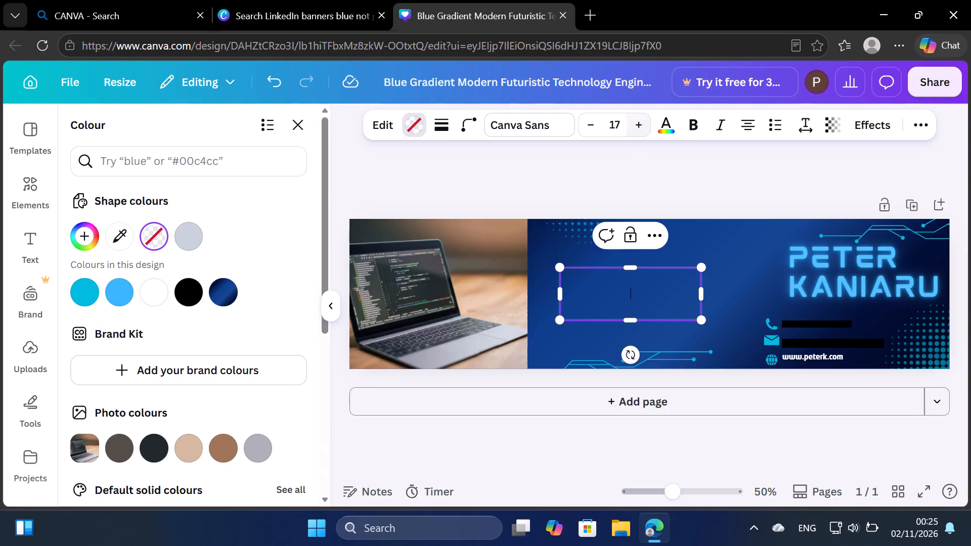
Format the rectangle's text as size 30, bold, italic and white.
{"action": "left_click", "coordinate": [622, 125]}
{"action": "type", "text": "30"}
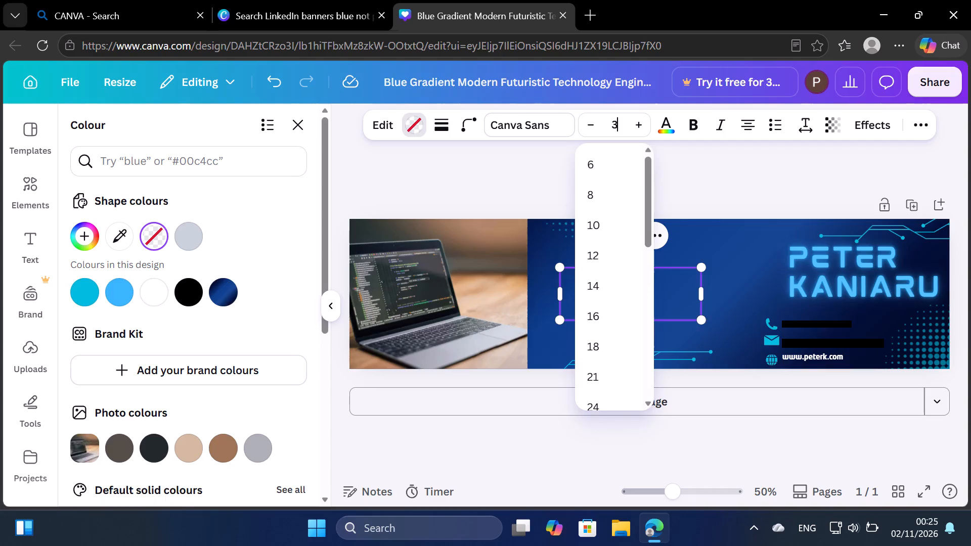
{"action": "key", "text": "Return"}
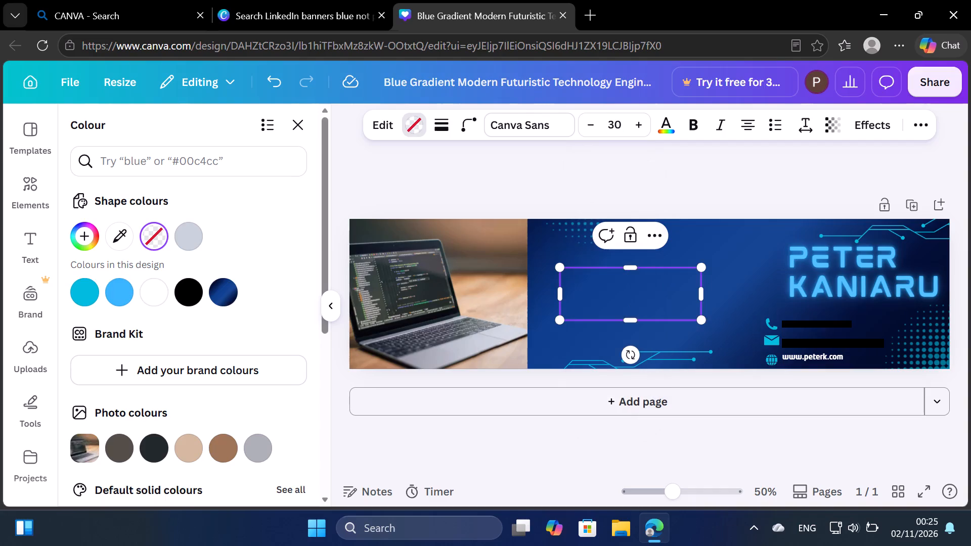
{"action": "left_click", "coordinate": [678, 132]}
{"action": "left_click", "coordinate": [692, 124]}
{"action": "left_click", "coordinate": [718, 123]}
{"action": "left_click", "coordinate": [661, 128]}
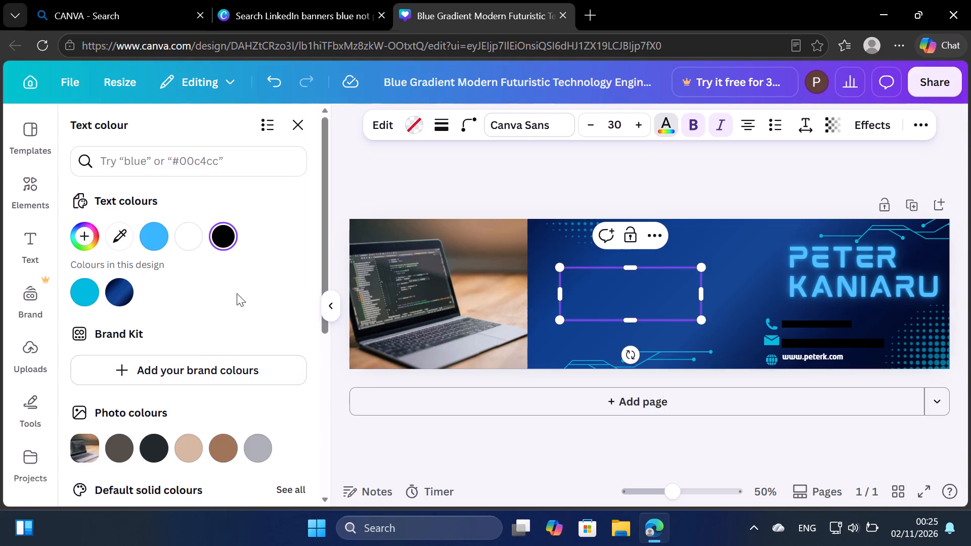
{"action": "left_click", "coordinate": [195, 242]}
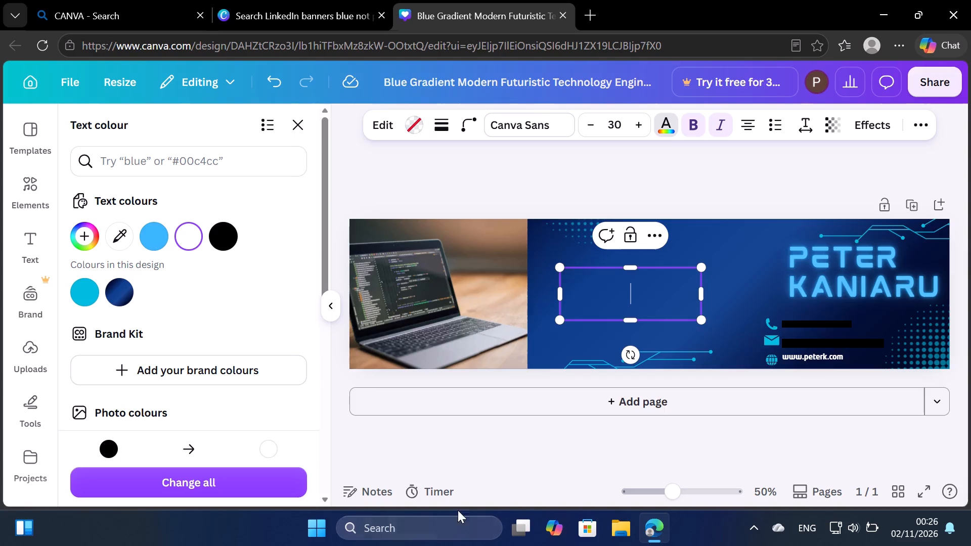
Open the Mobile hotspot page in Windows Settings, switch the mobile hotspot on and close Settings to return to the banner design.
{"action": "left_click", "coordinate": [453, 528]}
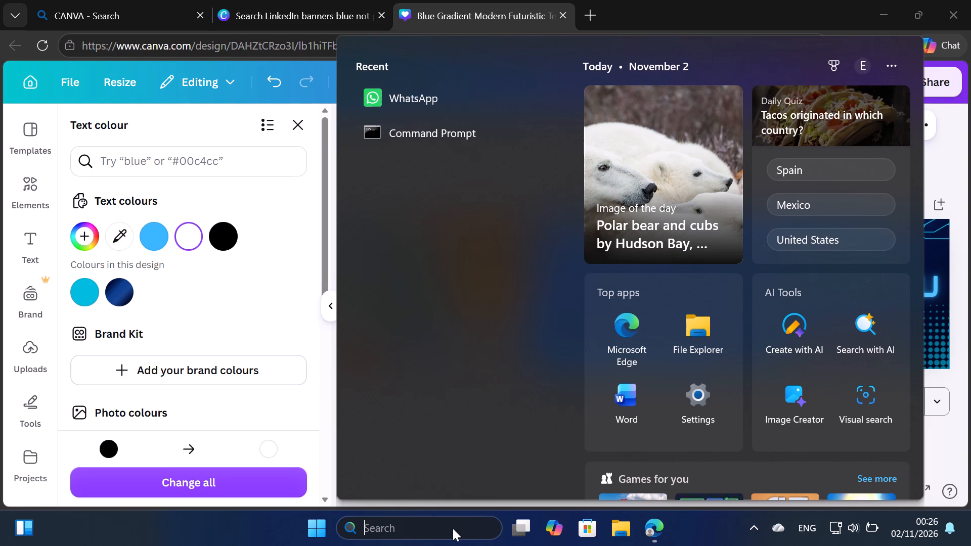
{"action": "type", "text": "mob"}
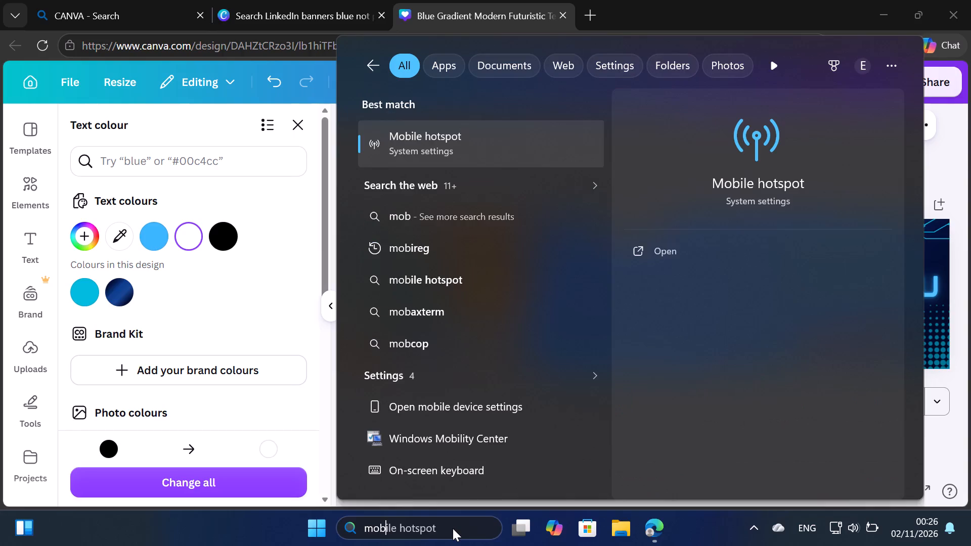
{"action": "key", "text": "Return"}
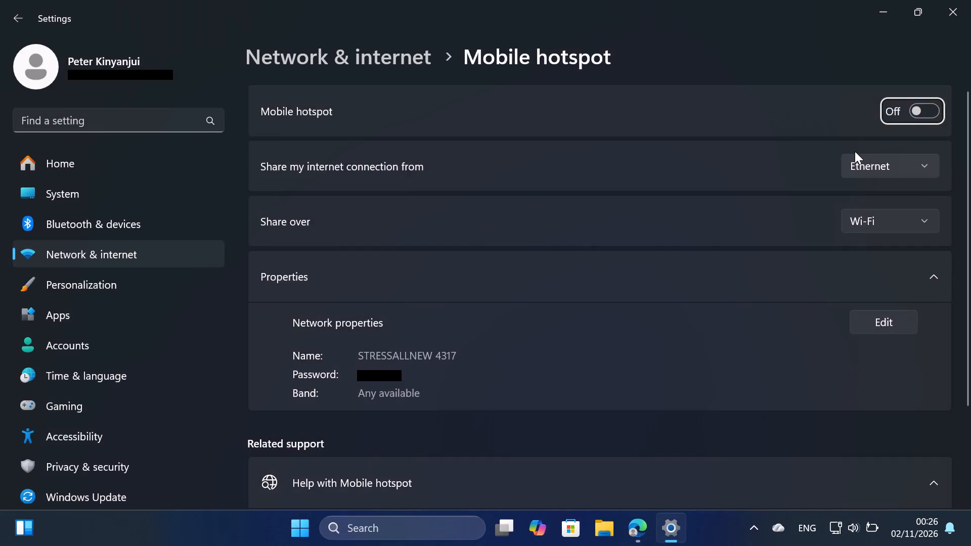
{"action": "left_click", "coordinate": [923, 99]}
{"action": "left_click", "coordinate": [970, 0]}
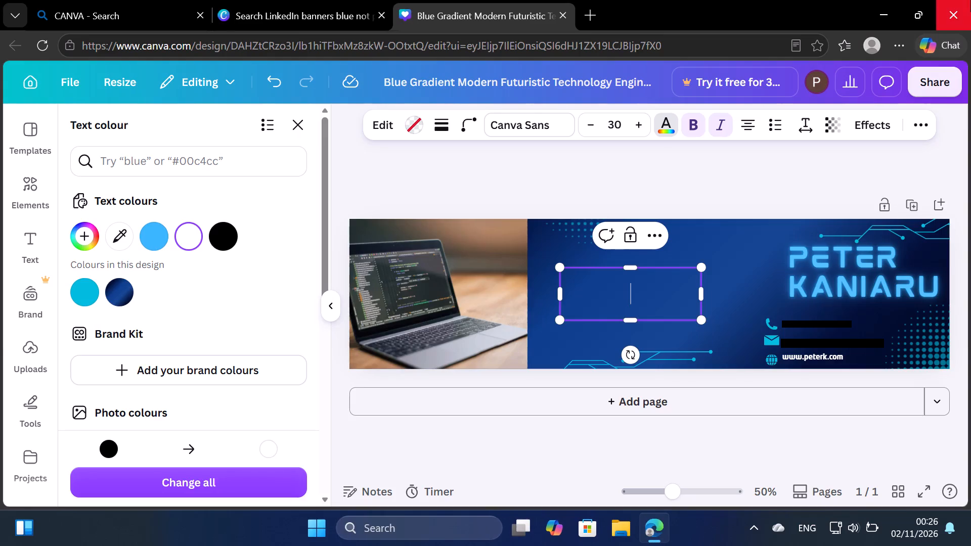
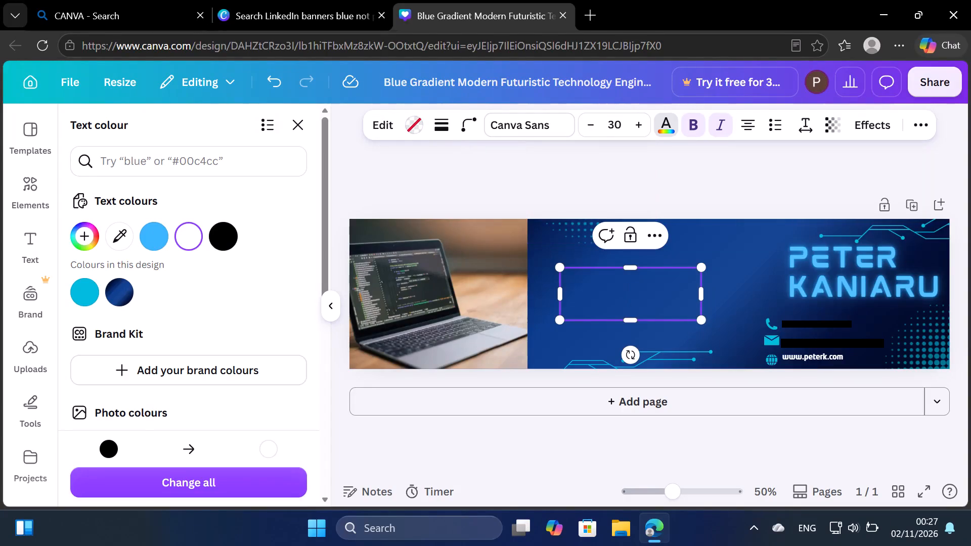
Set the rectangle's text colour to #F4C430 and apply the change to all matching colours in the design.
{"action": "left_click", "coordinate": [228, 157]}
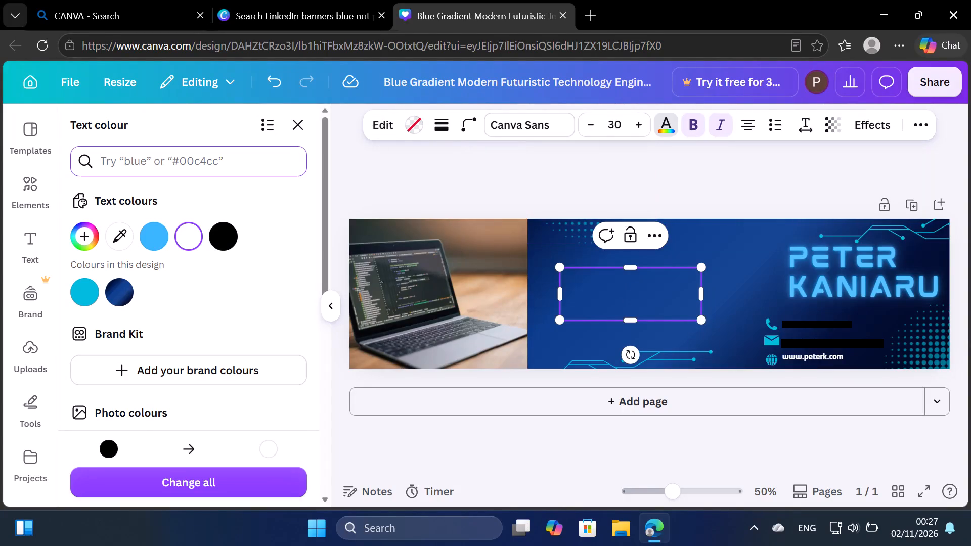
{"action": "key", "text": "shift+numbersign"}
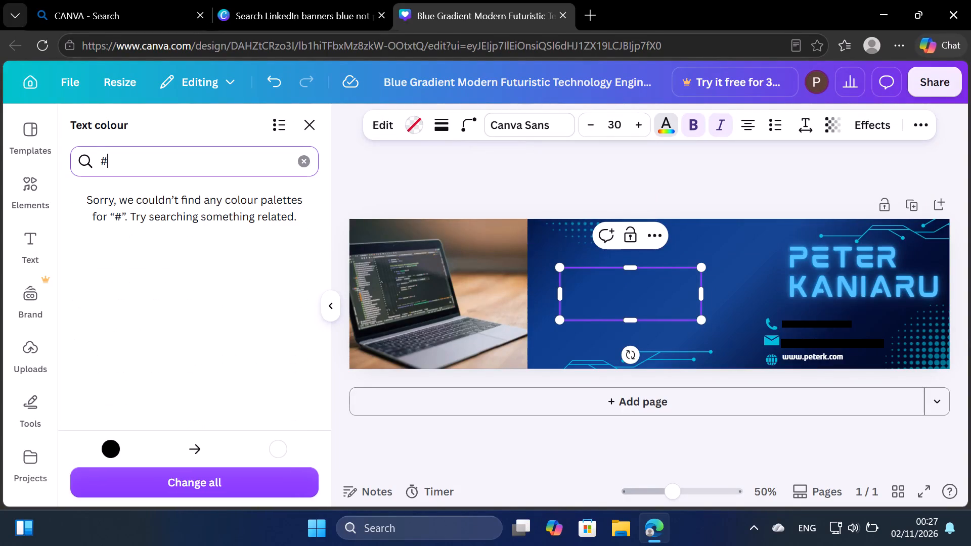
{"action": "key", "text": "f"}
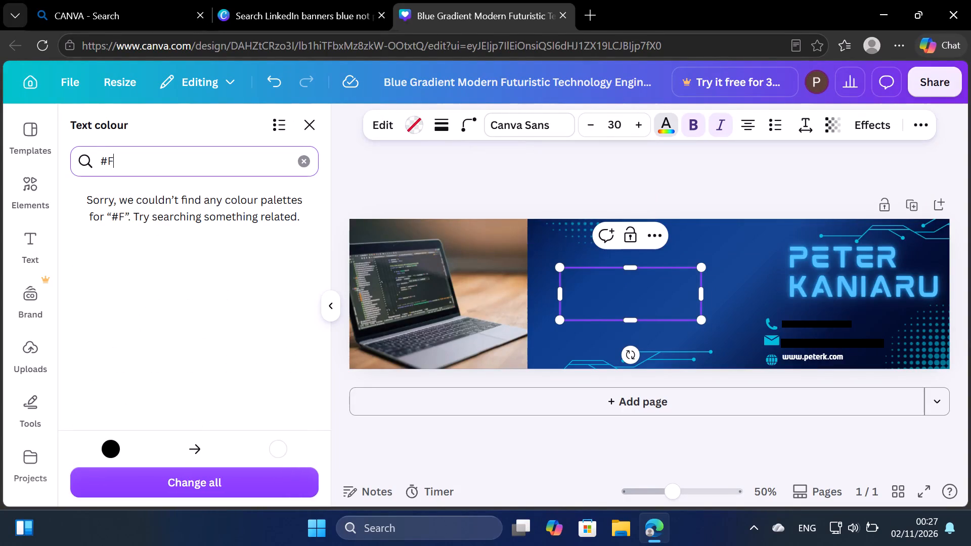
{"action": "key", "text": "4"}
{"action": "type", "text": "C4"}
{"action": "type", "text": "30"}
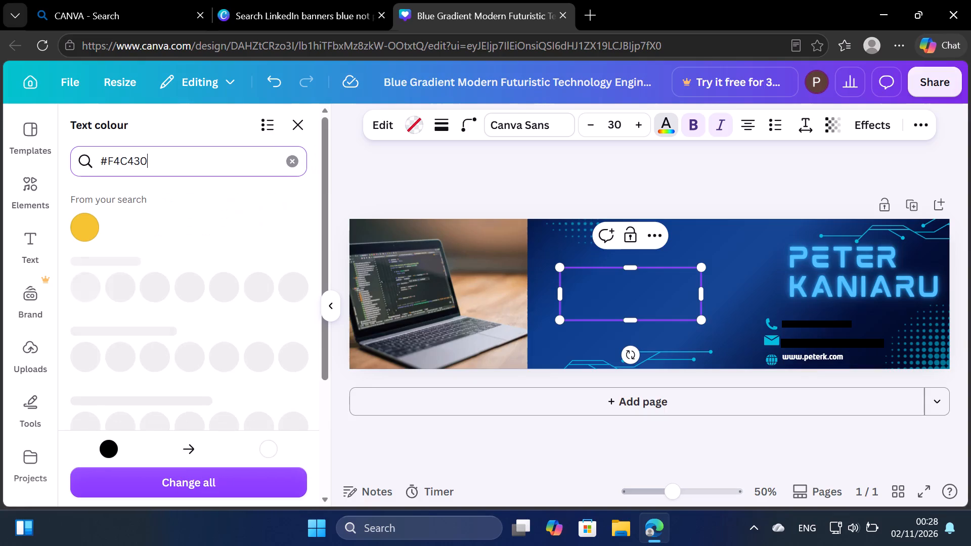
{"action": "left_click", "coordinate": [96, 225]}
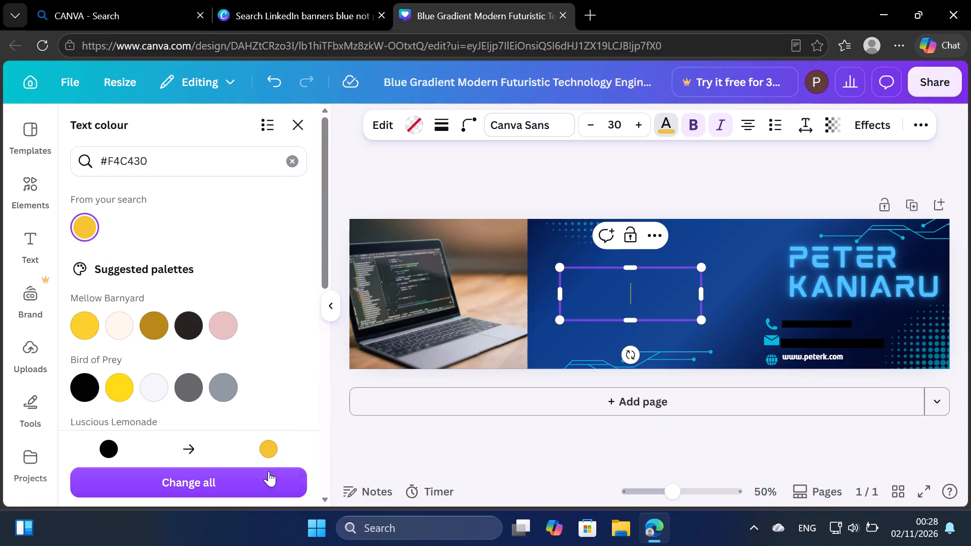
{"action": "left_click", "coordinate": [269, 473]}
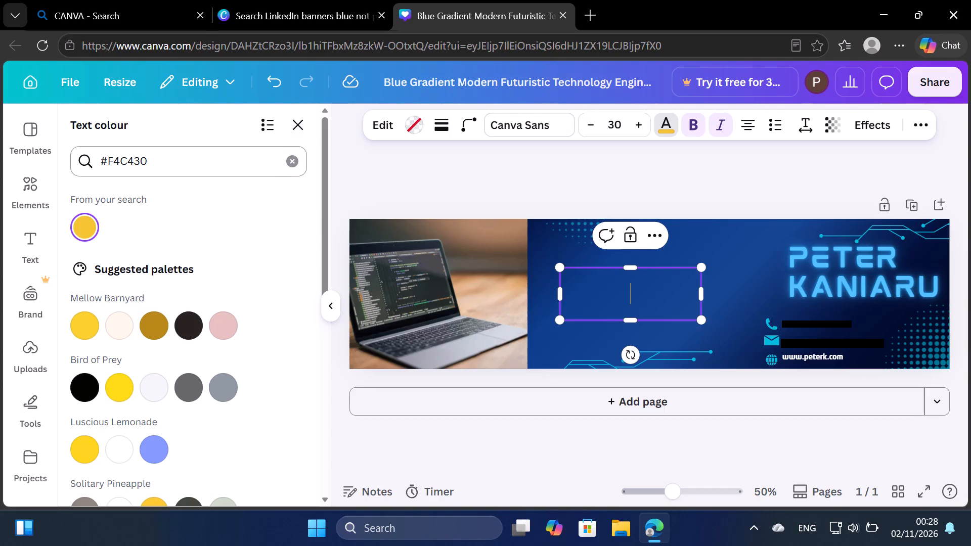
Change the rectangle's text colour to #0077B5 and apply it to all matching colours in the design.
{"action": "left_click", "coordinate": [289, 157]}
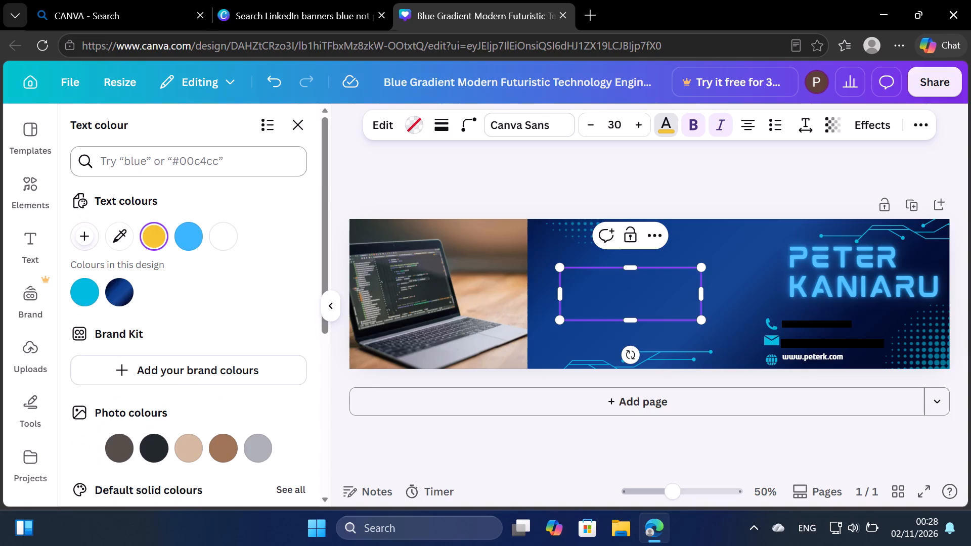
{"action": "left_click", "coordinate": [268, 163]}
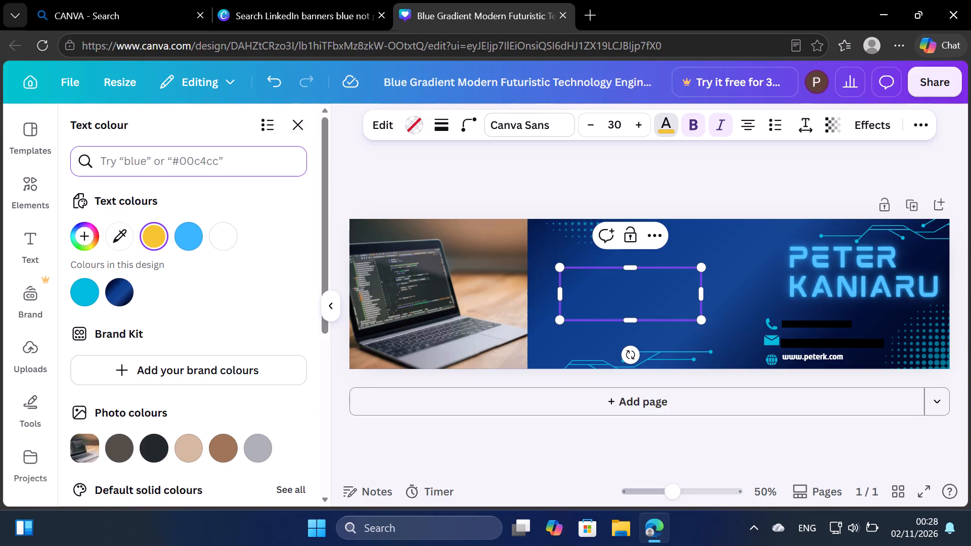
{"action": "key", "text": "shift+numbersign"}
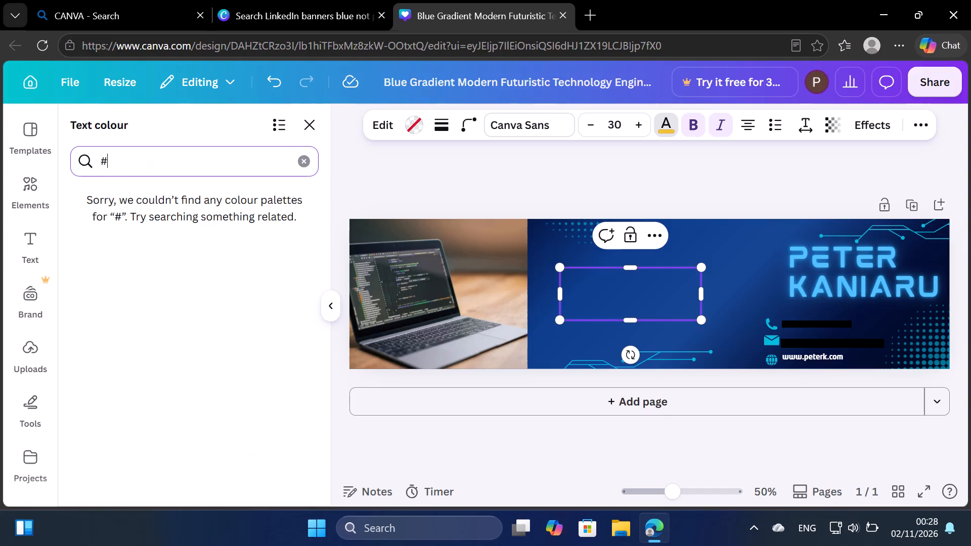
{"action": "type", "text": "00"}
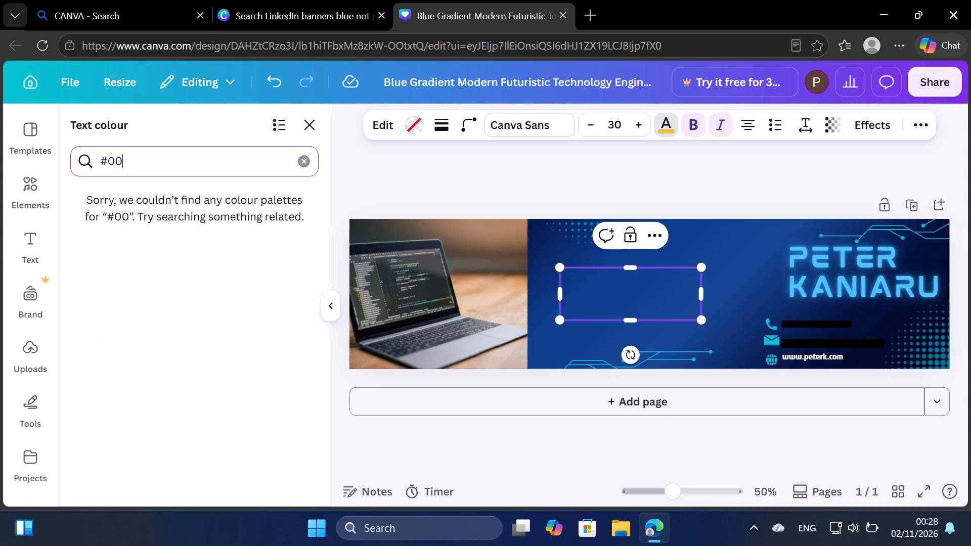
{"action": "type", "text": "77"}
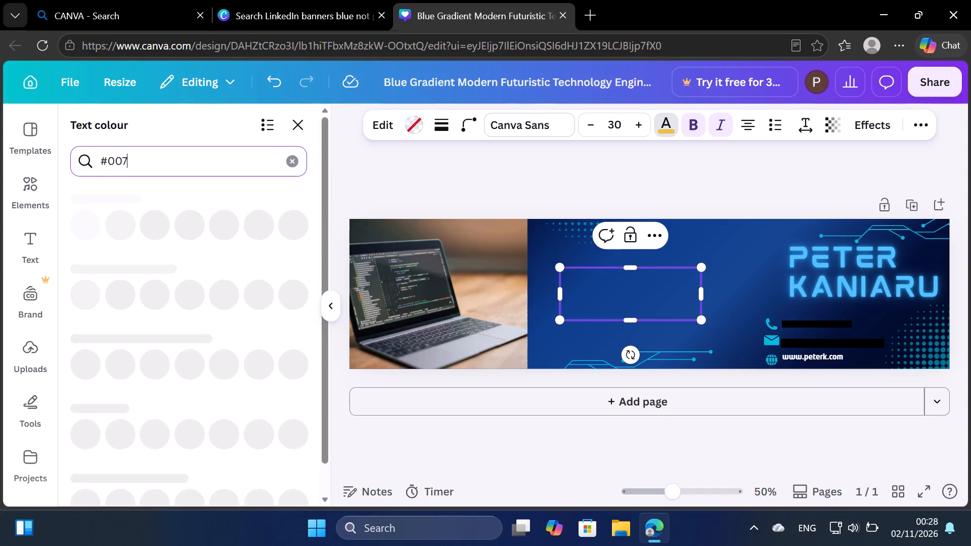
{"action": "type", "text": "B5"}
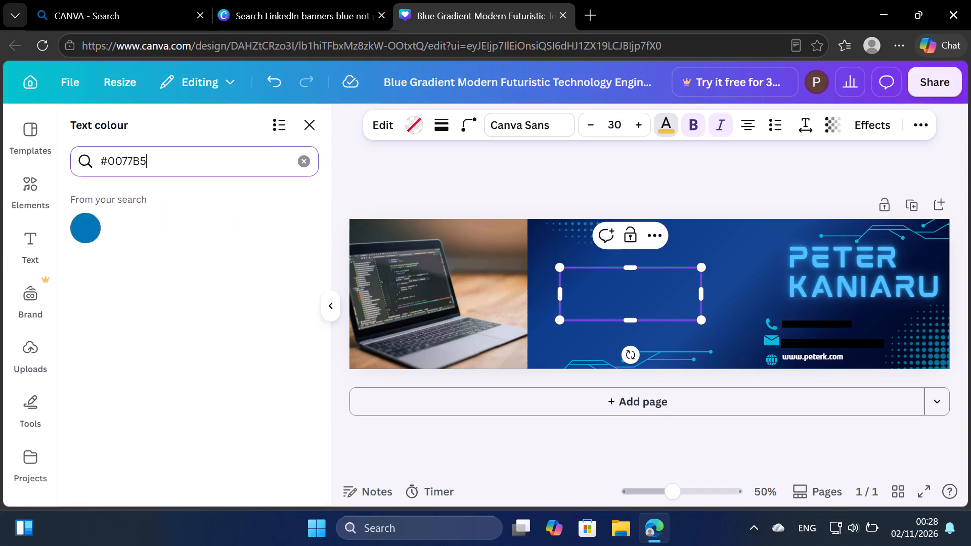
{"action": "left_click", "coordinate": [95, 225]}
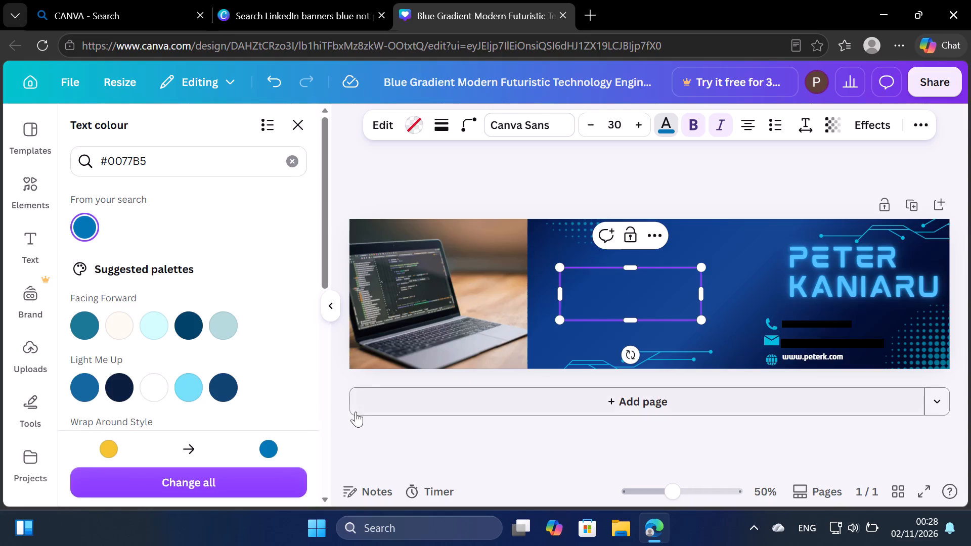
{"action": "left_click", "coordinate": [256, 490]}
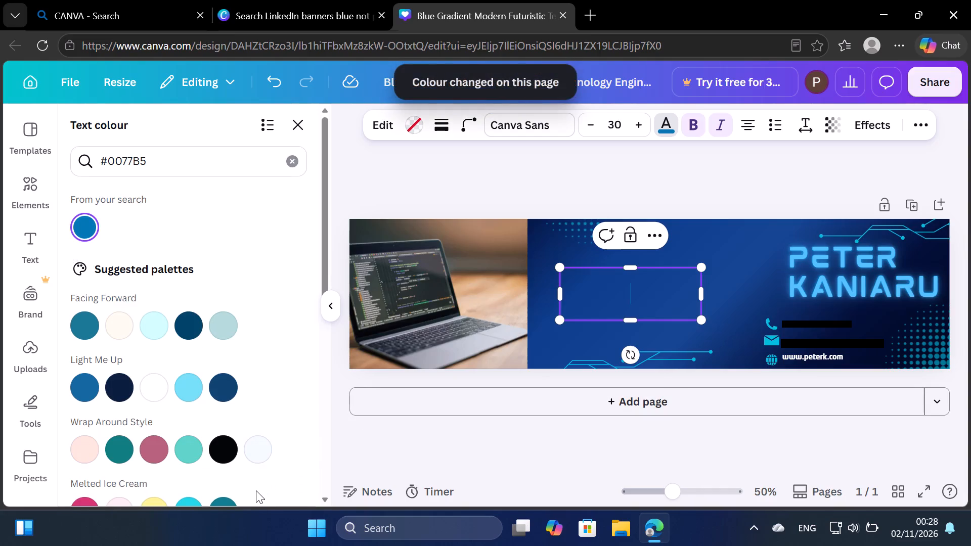
Enter SOFFTWARE ENGINEER, DATA ANALYST and DATA ENTRY on separate lines inside the transparent rectangle.
{"action": "type", "text": "SOFFTWARE ENGINEER"}
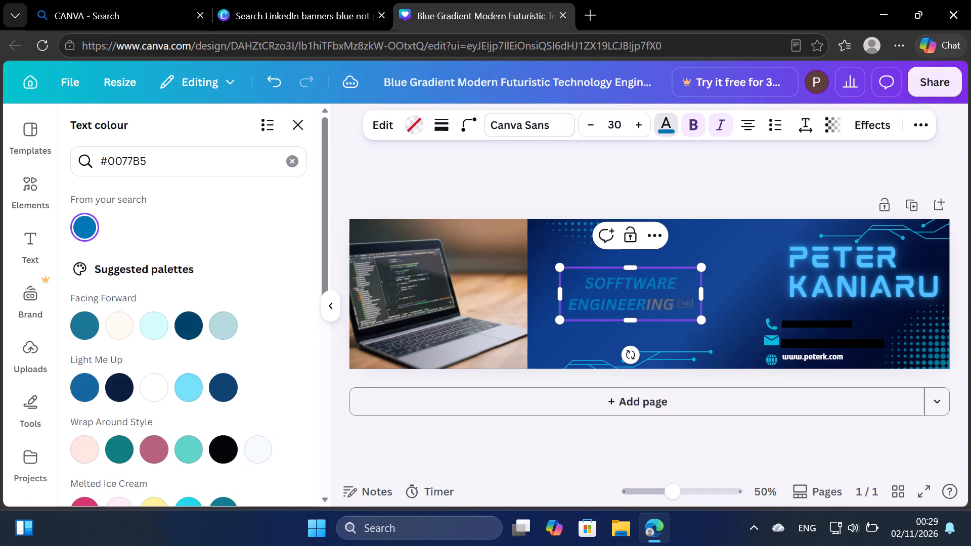
{"action": "key", "text": "Return"}
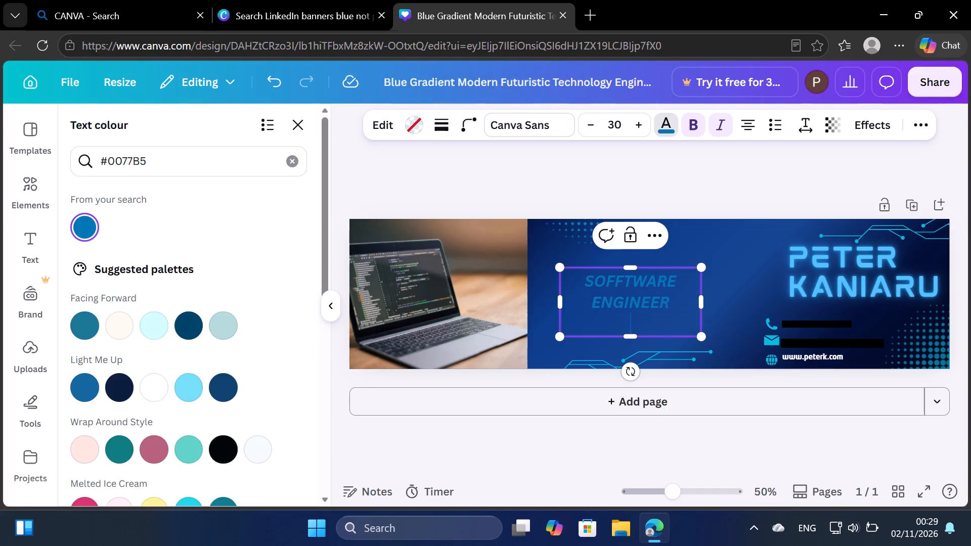
{"action": "type", "text": "DATA"}
{"action": "key", "text": "space"}
{"action": "type", "text": "ANALYST"}
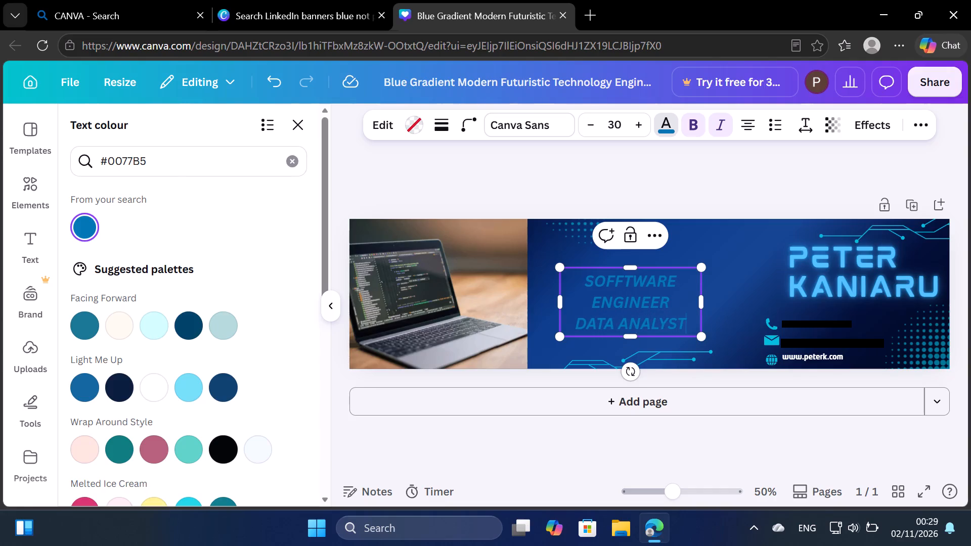
{"action": "key", "text": "Return"}
{"action": "type", "text": "DATA ENTRY"}
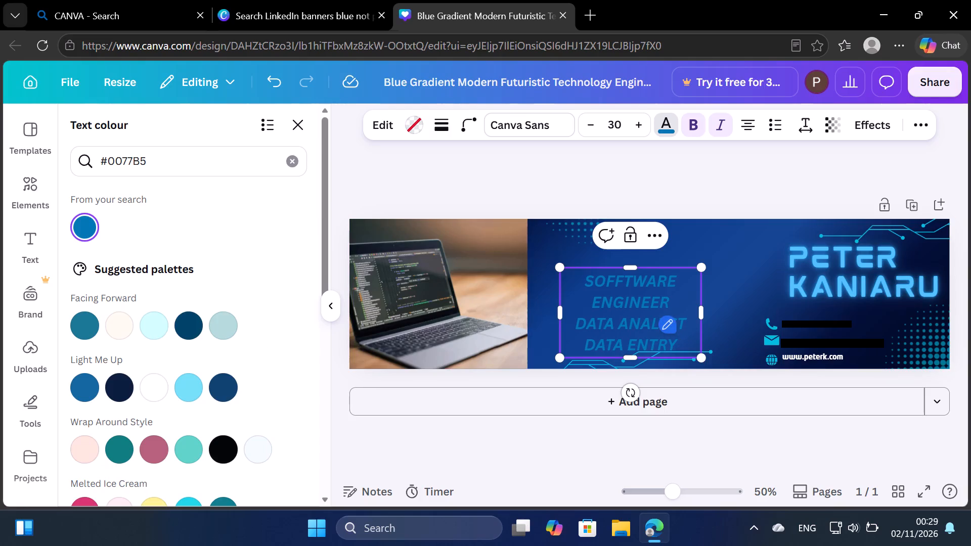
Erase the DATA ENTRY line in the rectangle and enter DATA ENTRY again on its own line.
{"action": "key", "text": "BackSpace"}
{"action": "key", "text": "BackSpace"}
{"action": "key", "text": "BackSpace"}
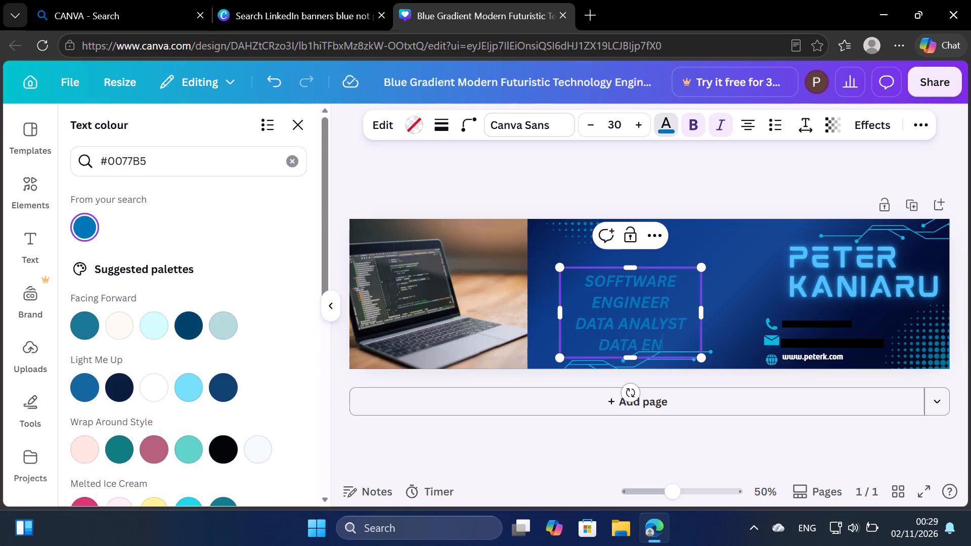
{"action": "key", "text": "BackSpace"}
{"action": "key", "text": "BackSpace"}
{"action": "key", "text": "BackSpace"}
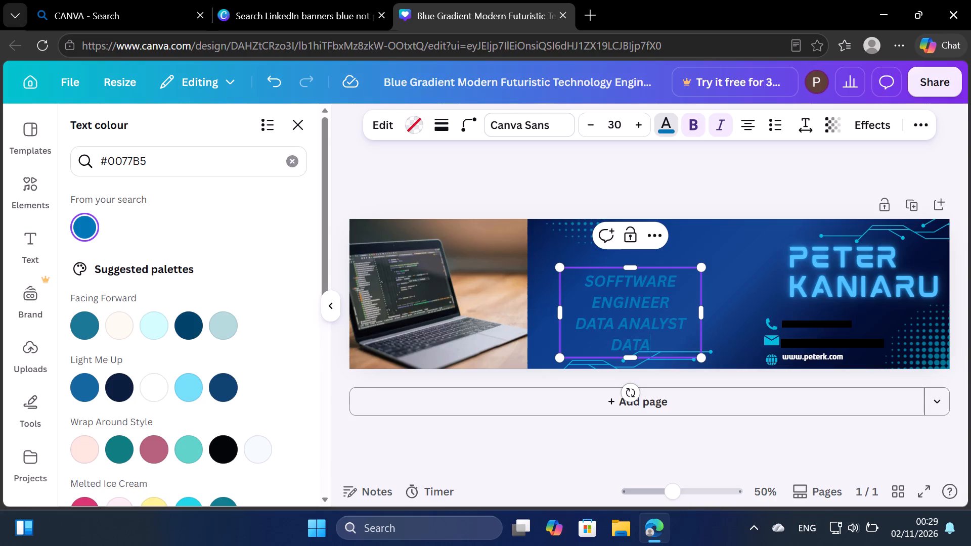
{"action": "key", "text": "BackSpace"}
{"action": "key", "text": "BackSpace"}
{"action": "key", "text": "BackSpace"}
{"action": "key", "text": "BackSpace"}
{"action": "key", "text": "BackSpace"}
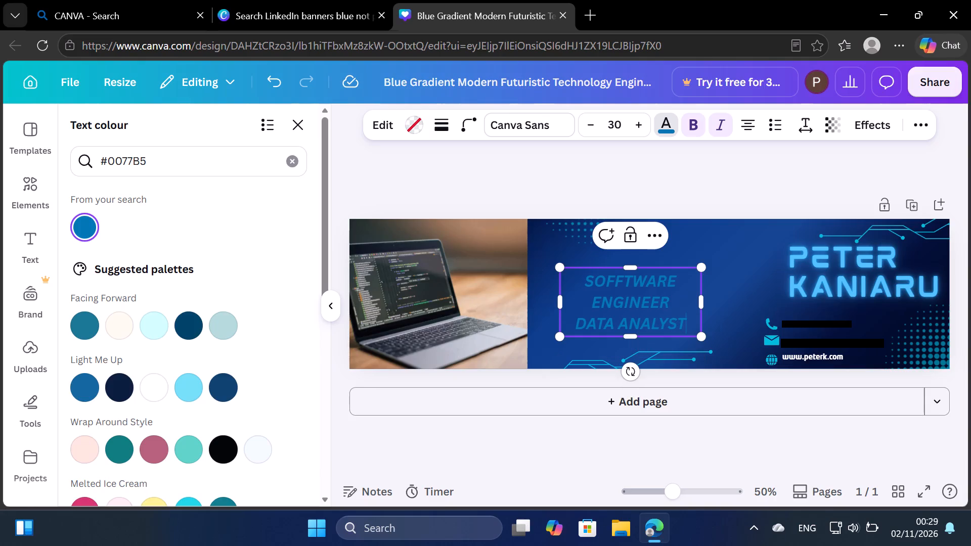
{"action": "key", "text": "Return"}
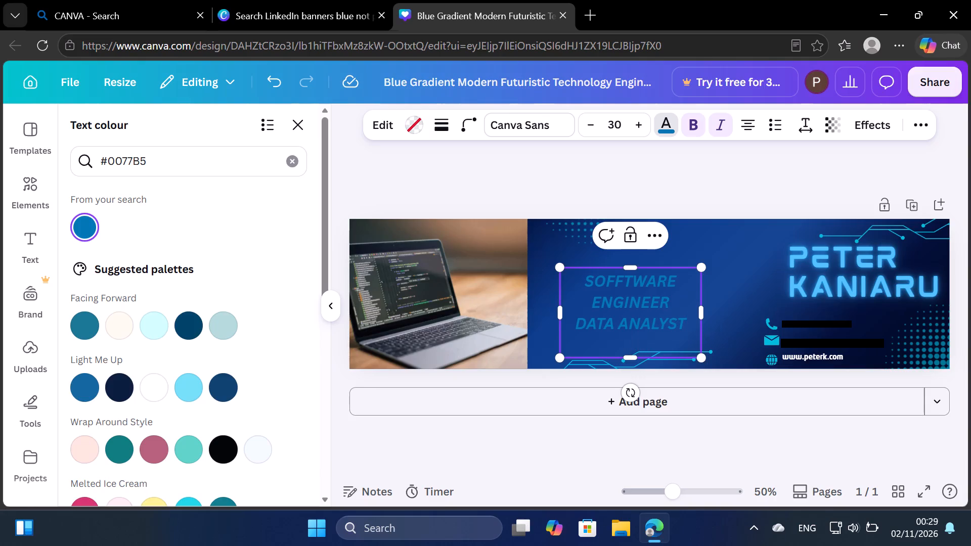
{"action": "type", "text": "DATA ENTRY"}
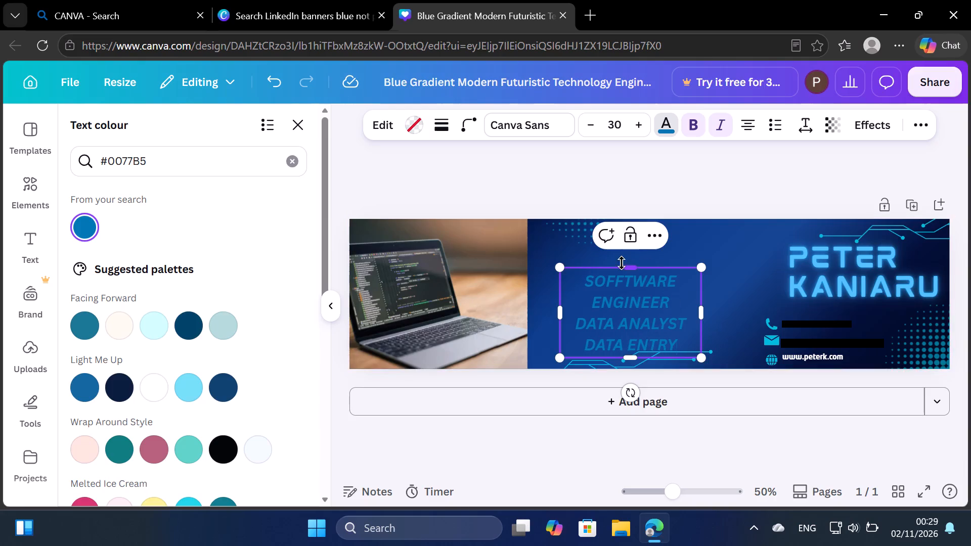
Recolour all of the rectangle's job title text to #000000 and deselect it.
{"action": "left_click_drag", "start_coordinate": [588, 279], "coordinate": [704, 383]}
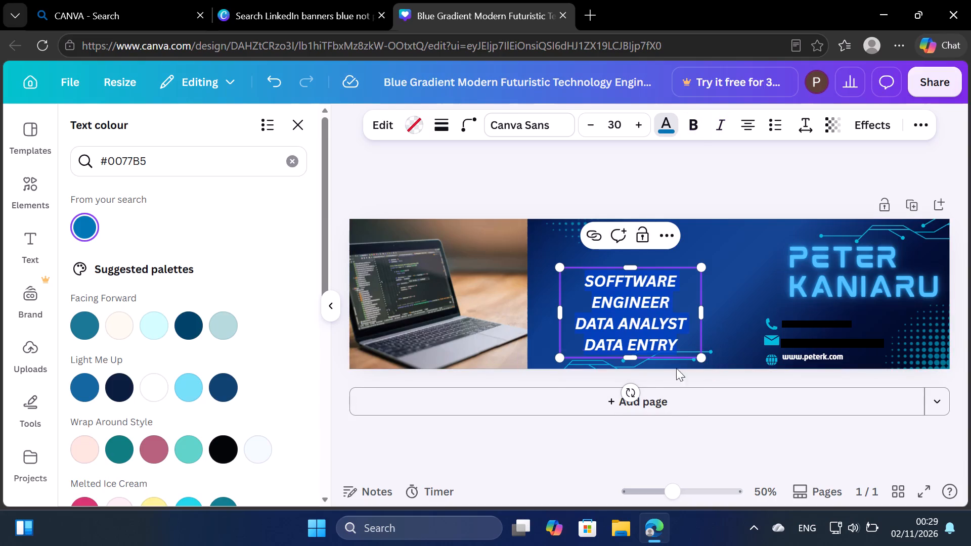
{"action": "left_click", "coordinate": [159, 165]}
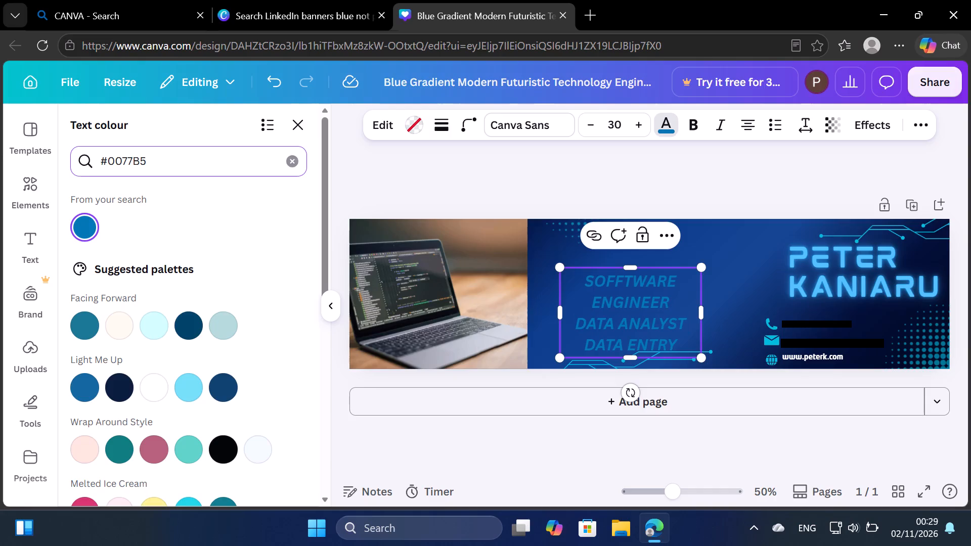
{"action": "key", "text": "BackSpace"}
{"action": "key", "text": "BackSpace"}
{"action": "key", "text": "BackSpace"}
{"action": "key", "text": "BackSpace"}
{"action": "type", "text": "0000"}
{"action": "left_click", "coordinate": [101, 234]}
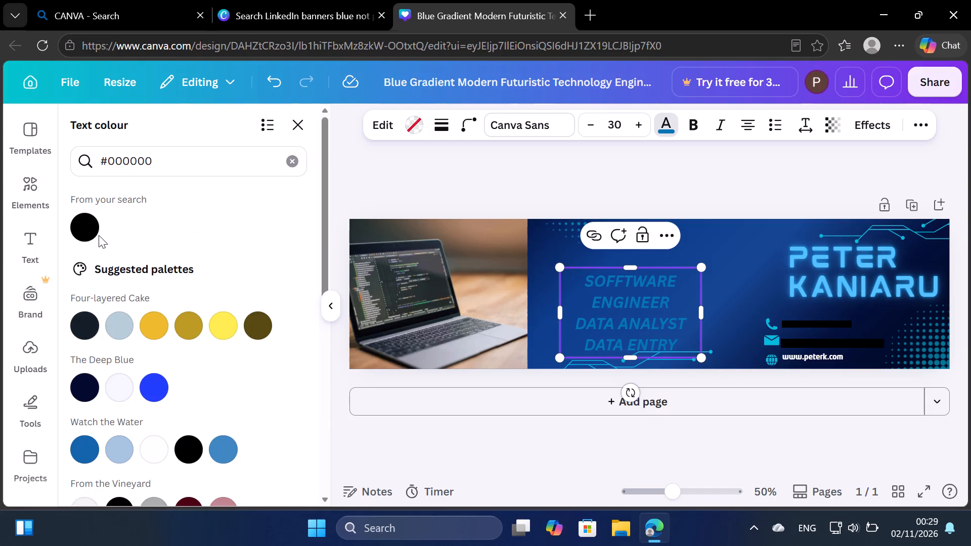
{"action": "left_click", "coordinate": [86, 235]}
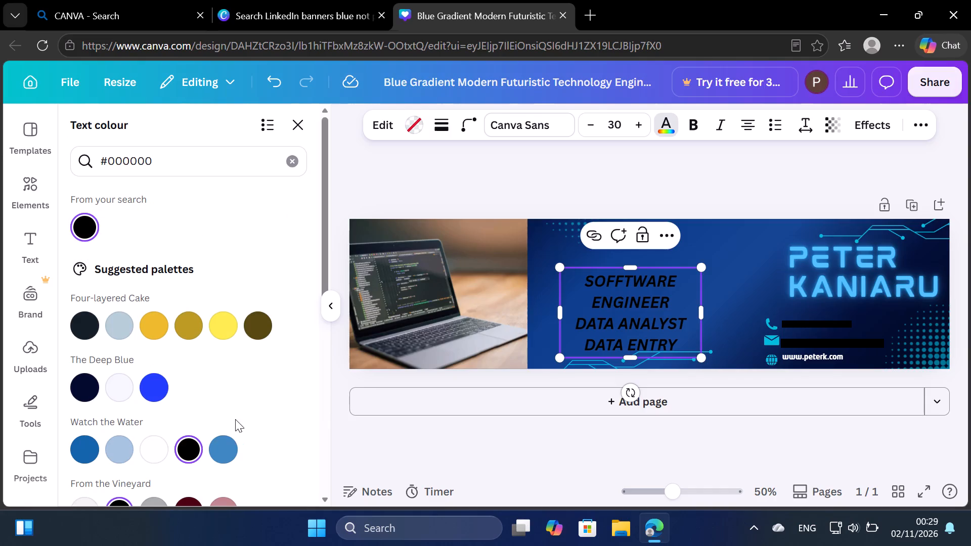
{"action": "left_click", "coordinate": [556, 318]}
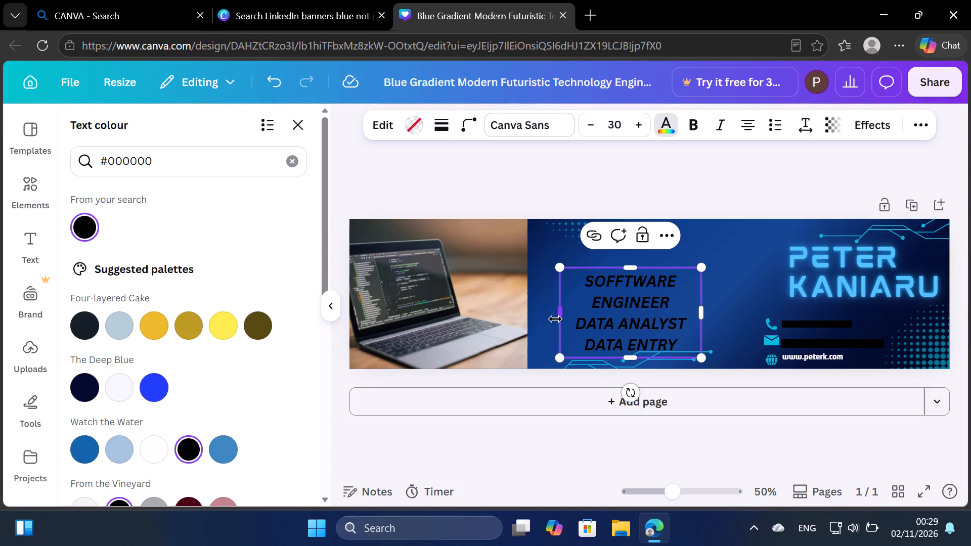
{"action": "left_click", "coordinate": [546, 315]}
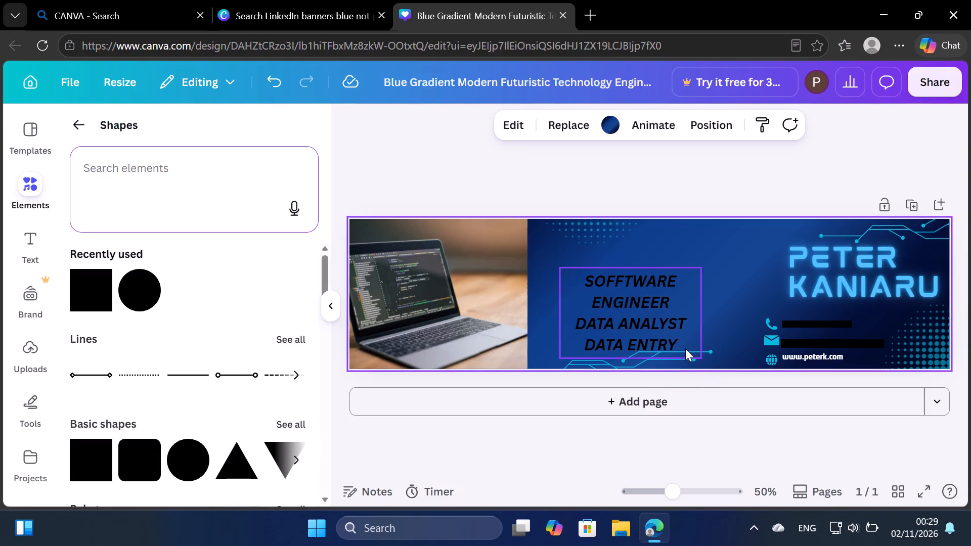
Move the job title box slightly up and widen it towards the contact details so SOFFTWARE ENGINEER fits on one line.
{"action": "left_click_drag", "start_coordinate": [651, 312], "coordinate": [651, 303]}
{"action": "left_click_drag", "start_coordinate": [705, 302], "coordinate": [722, 307]}
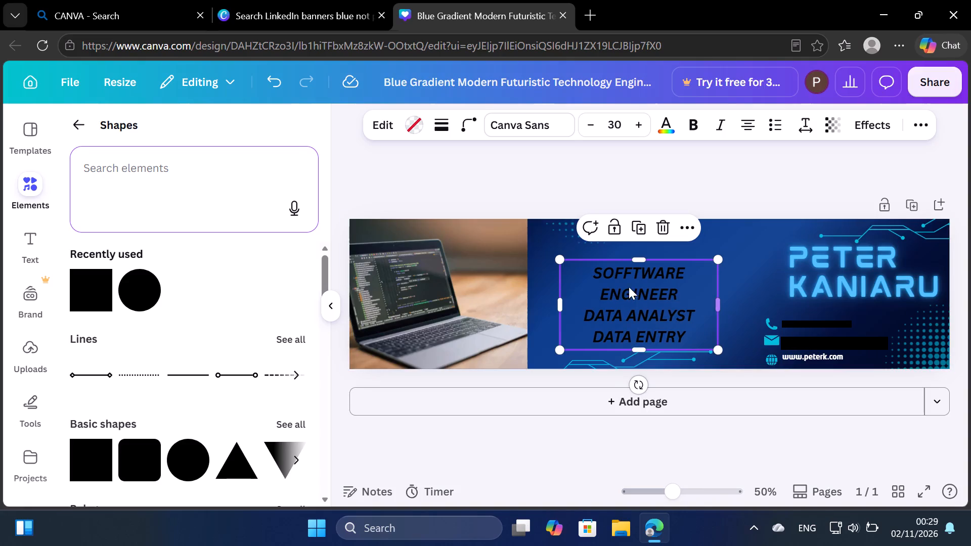
{"action": "left_click_drag", "start_coordinate": [722, 304], "coordinate": [749, 307]}
{"action": "left_click_drag", "start_coordinate": [749, 307], "coordinate": [755, 307]}
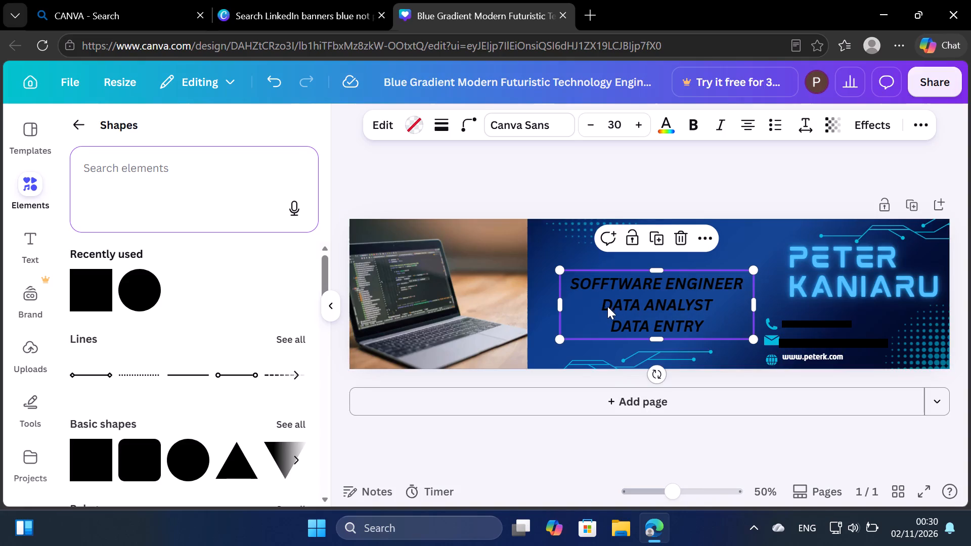
Correct the misspelled SOFFTWARE in the job title box to SOFTWARE.
{"action": "left_click", "coordinate": [614, 306]}
{"action": "double_click", "coordinate": [614, 306]}
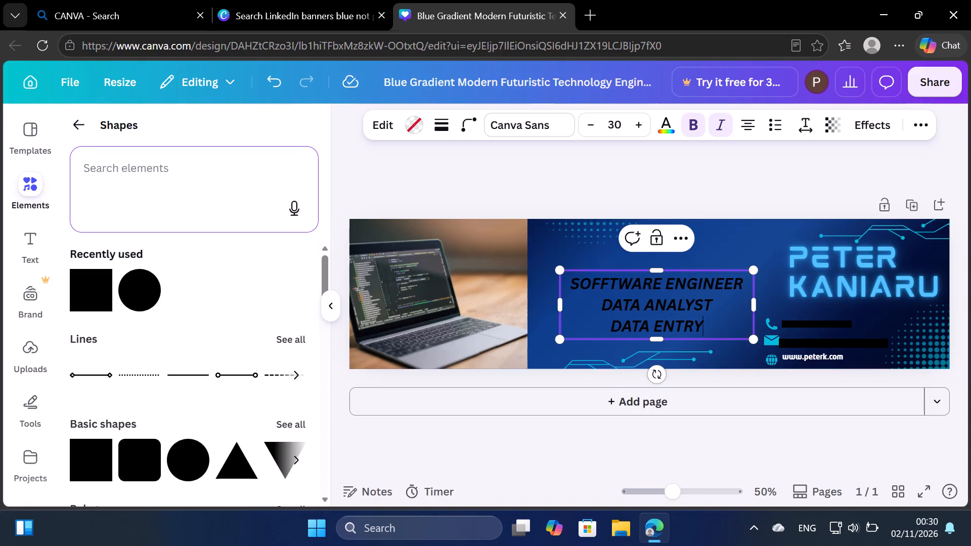
{"action": "left_click", "coordinate": [611, 283]}
{"action": "key", "text": "BackSpace"}
{"action": "key", "text": "e"}
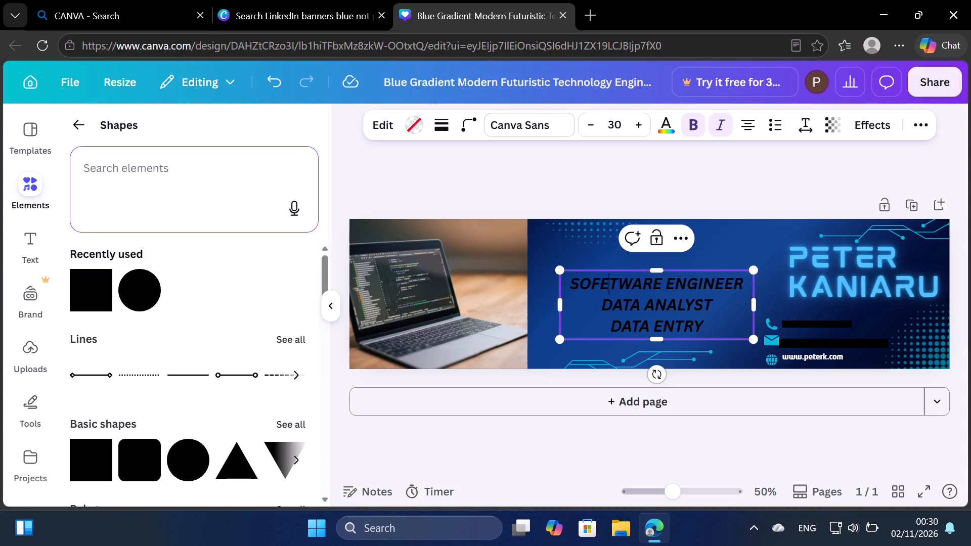
{"action": "key", "text": "BackSpace"}
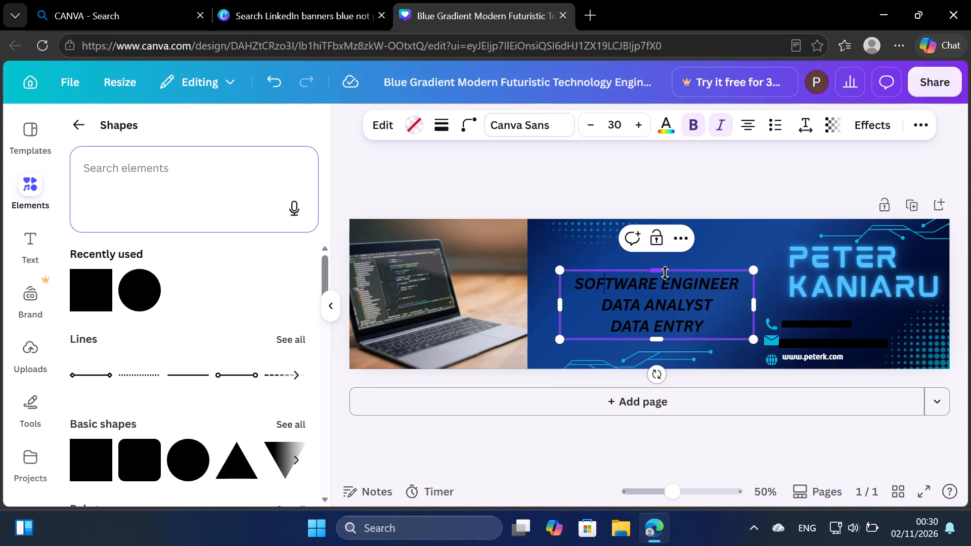
Make the job title box slightly taller by extending its top edge upward.
{"action": "left_click_drag", "start_coordinate": [665, 273], "coordinate": [665, 255]}
Add FREELANCER on its own line below SOFTWARE ENGINEER, followed by a blank line before DATA ANALYST.
{"action": "left_click", "coordinate": [717, 280]}
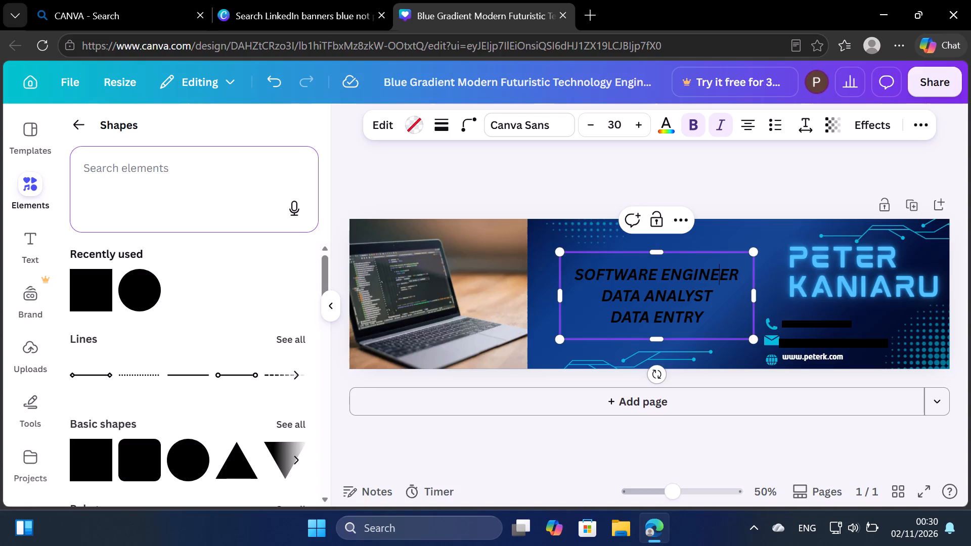
{"action": "left_click", "coordinate": [737, 280]}
{"action": "key", "text": "Return"}
{"action": "type", "text": "FRE"}
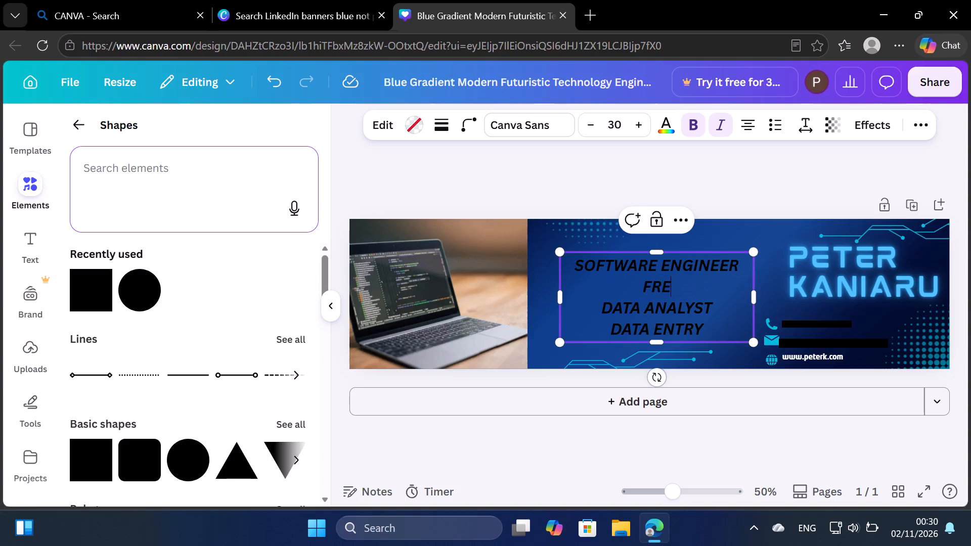
{"action": "type", "text": "E"}
{"action": "key", "text": "space"}
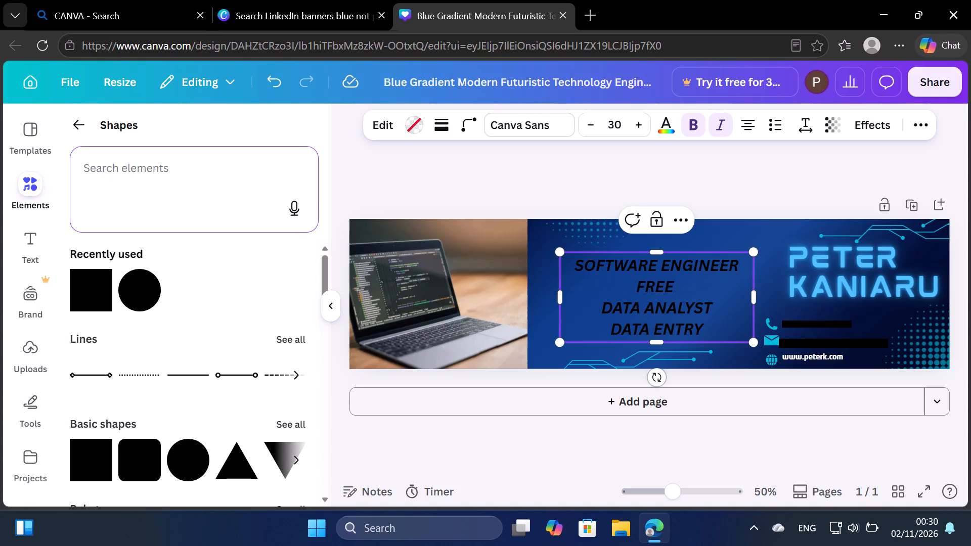
{"action": "key", "text": "BackSpace"}
{"action": "key", "text": "semicolon"}
{"action": "key", "text": "BackSpace"}
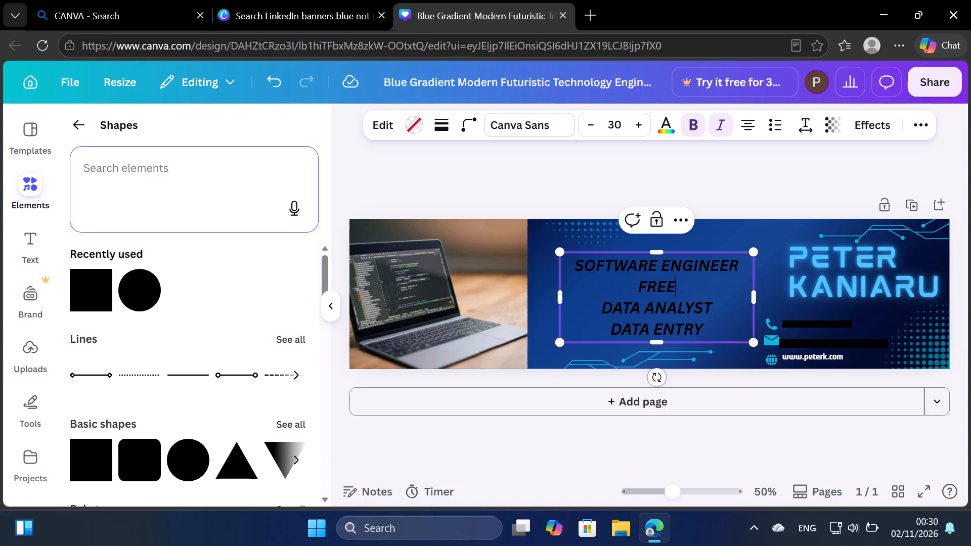
{"action": "type", "text": "LANCER"}
{"action": "key", "text": "Return"}
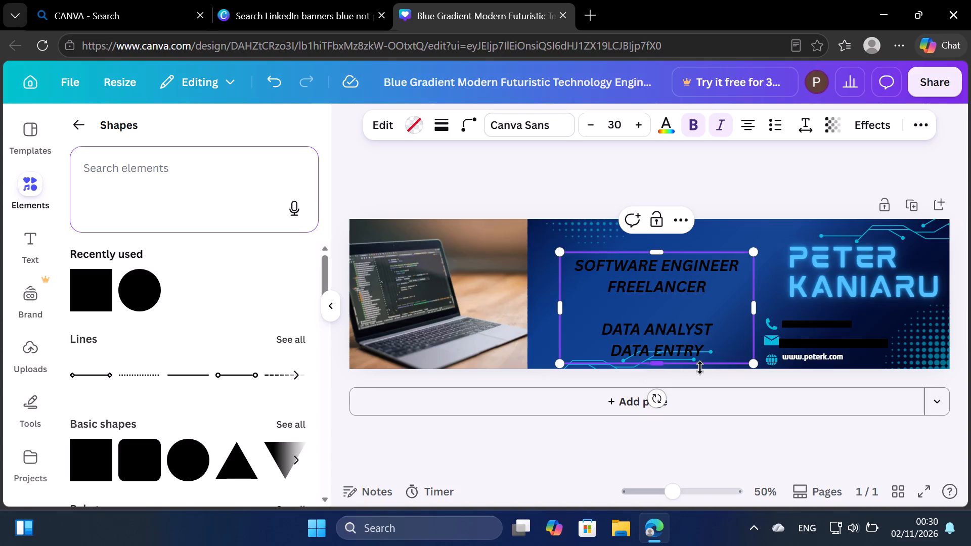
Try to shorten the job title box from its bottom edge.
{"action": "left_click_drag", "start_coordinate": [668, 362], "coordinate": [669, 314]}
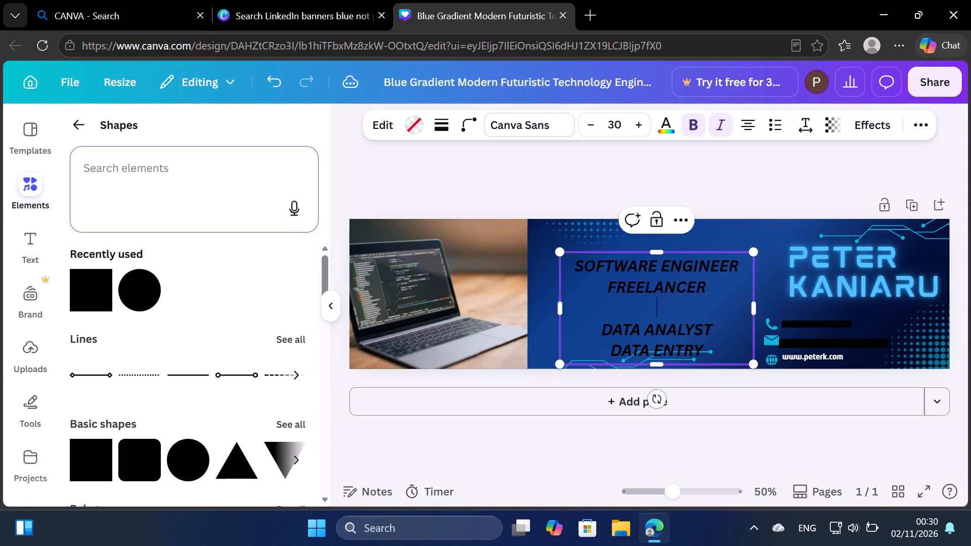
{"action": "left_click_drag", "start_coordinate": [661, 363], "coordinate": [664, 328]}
Set the font size of the lines from SOFTWARE ENGINEER through DATA ANALYST to 25.
{"action": "left_click_drag", "start_coordinate": [579, 262], "coordinate": [745, 337]}
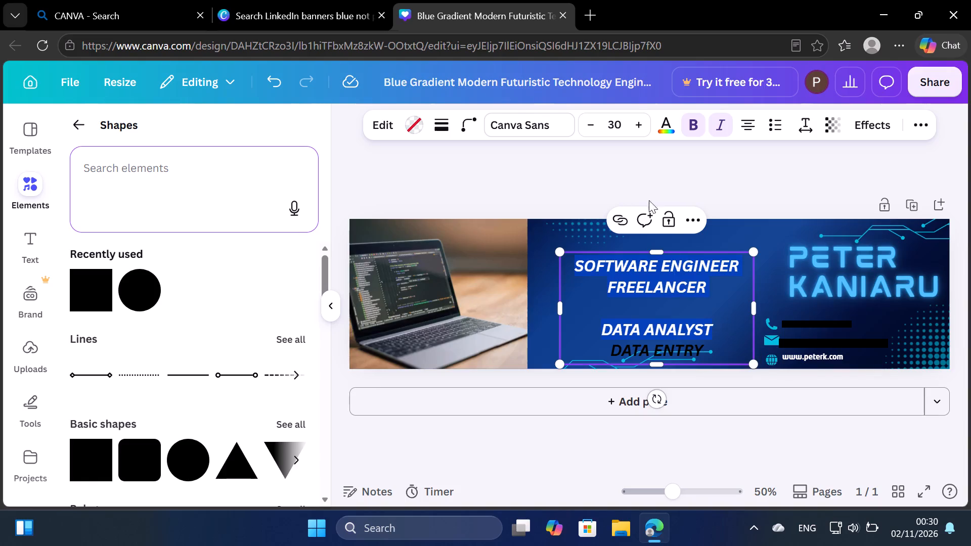
{"action": "triple_click", "coordinate": [589, 127]}
{"action": "triple_click", "coordinate": [589, 127]}
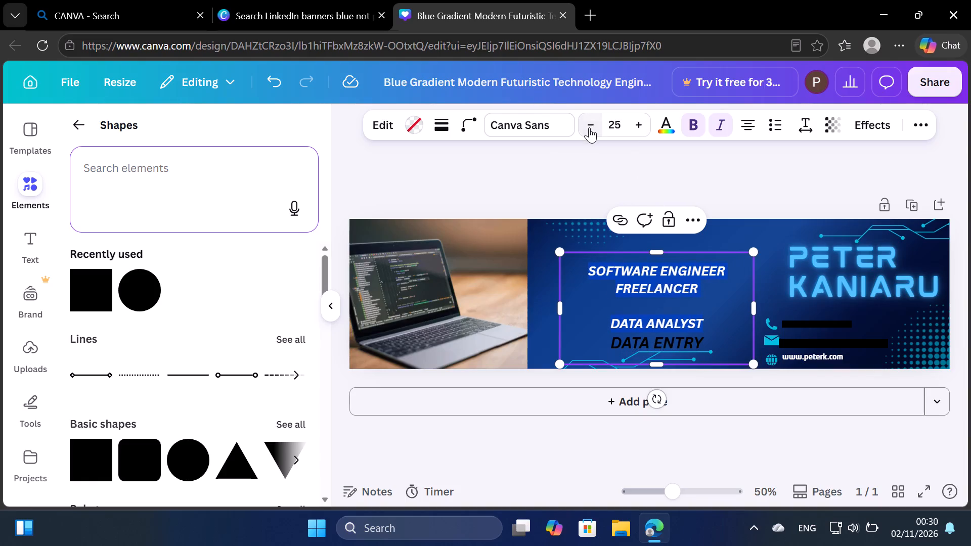
{"action": "left_click", "coordinate": [642, 120]}
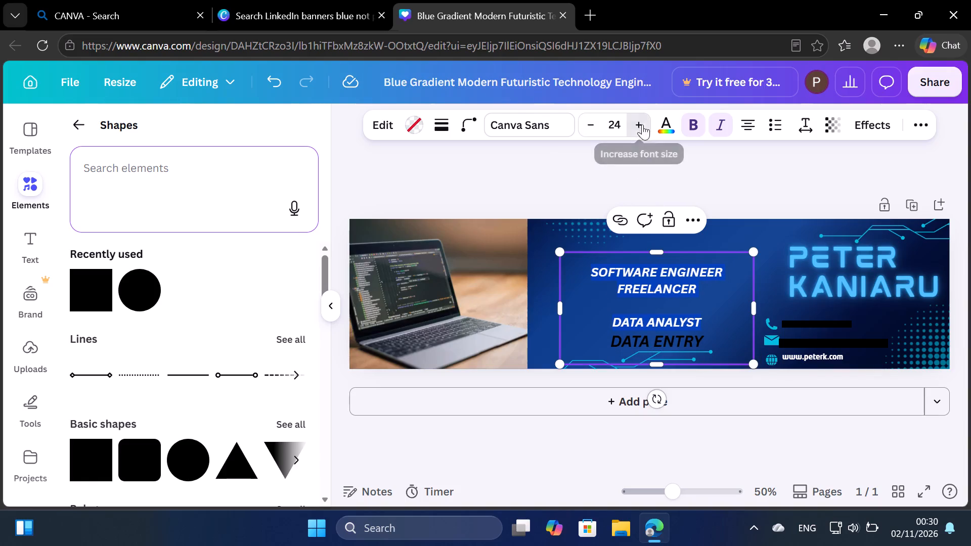
Shorten the job title box from its bottom edge to a height of about 254.
{"action": "left_click_drag", "start_coordinate": [660, 365], "coordinate": [656, 340]}
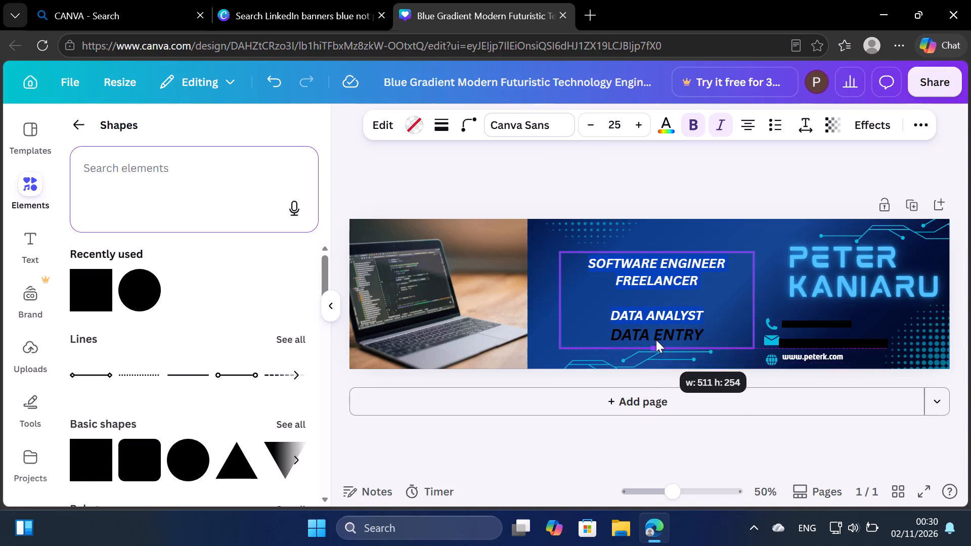
{"action": "left_click_drag", "start_coordinate": [656, 340], "coordinate": [657, 333]}
Place the text cursor on the blank line between FREELANCER and DATA ANALYST.
{"action": "left_click", "coordinate": [655, 300]}
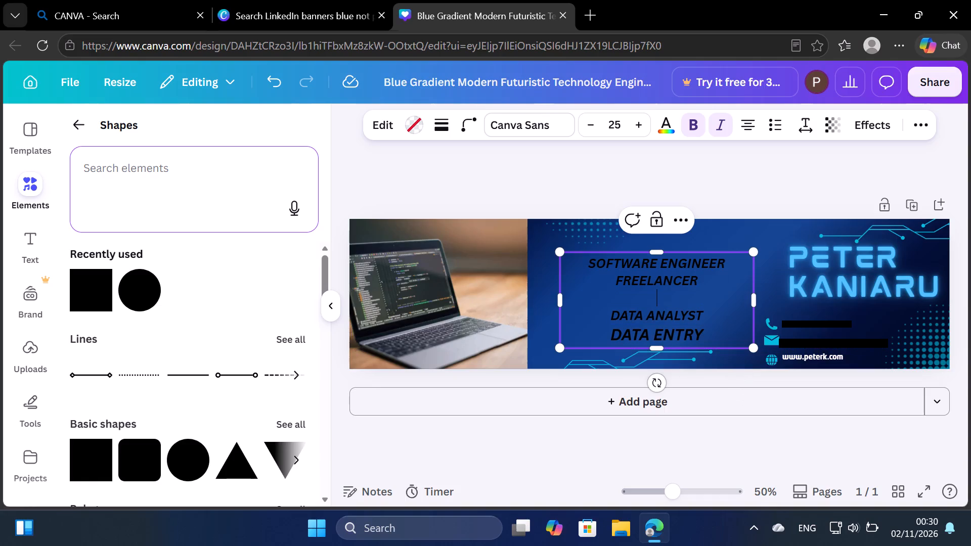
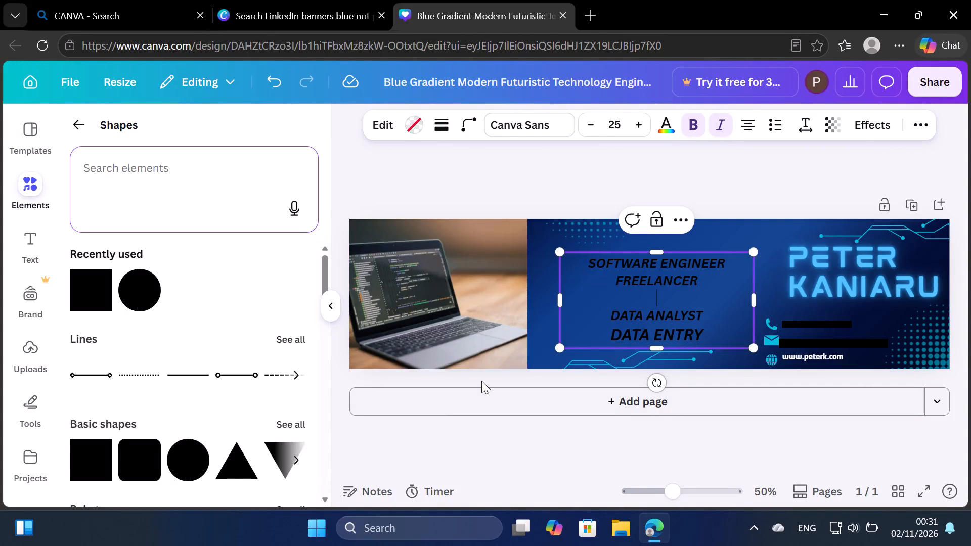
Enter GRAPHIC DESIGNER on the blank line between FREELANCER and DATA ANALYST.
{"action": "type", "text": "GRAPHIC DESIG"}
{"action": "type", "text": "NER"}
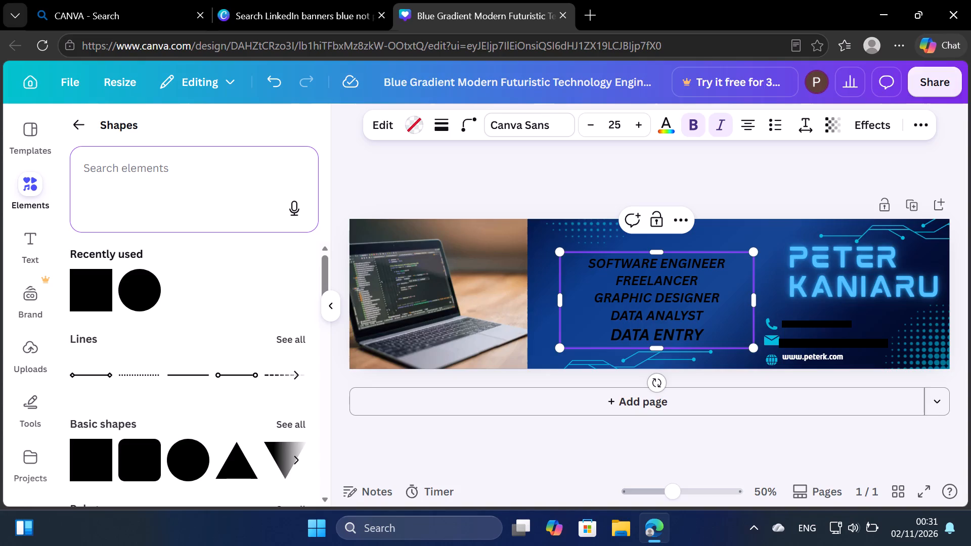
Format all five job titles, from SOFTWARE ENGINEER through DATA ENTRY, as a bulleted list.
{"action": "left_click", "coordinate": [615, 276]}
{"action": "left_click_drag", "start_coordinate": [586, 265], "coordinate": [730, 366]}
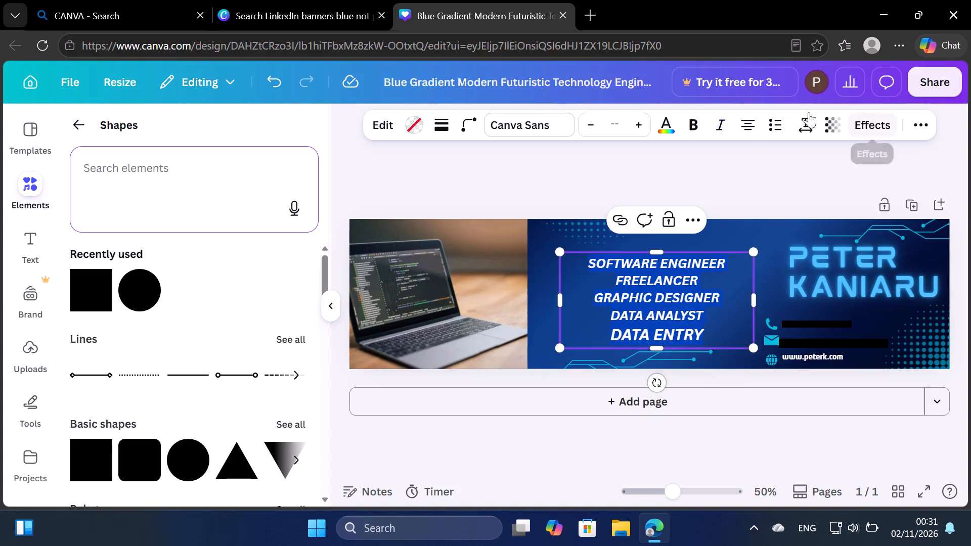
{"action": "left_click", "coordinate": [777, 127]}
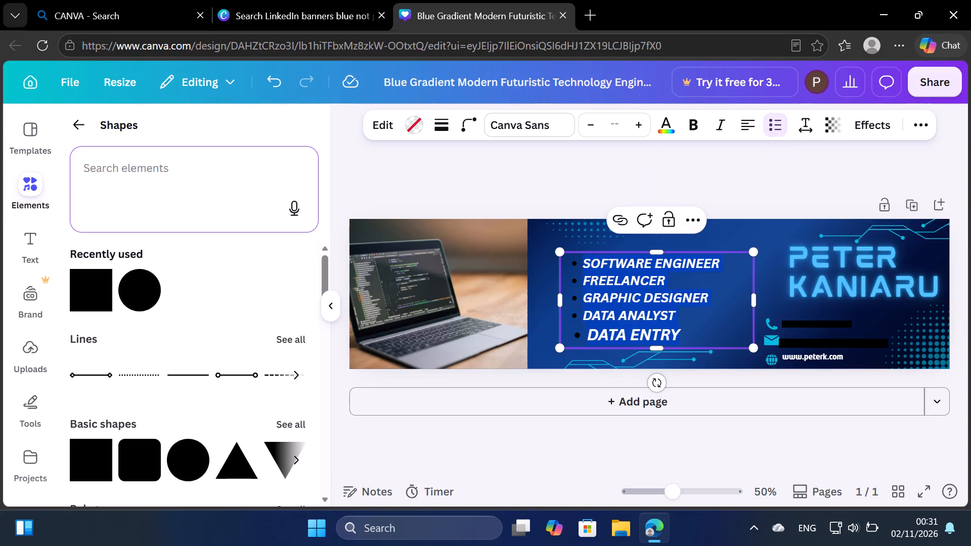
Set the font size of the DATA ENTRY line to 25.
{"action": "left_click", "coordinate": [609, 332]}
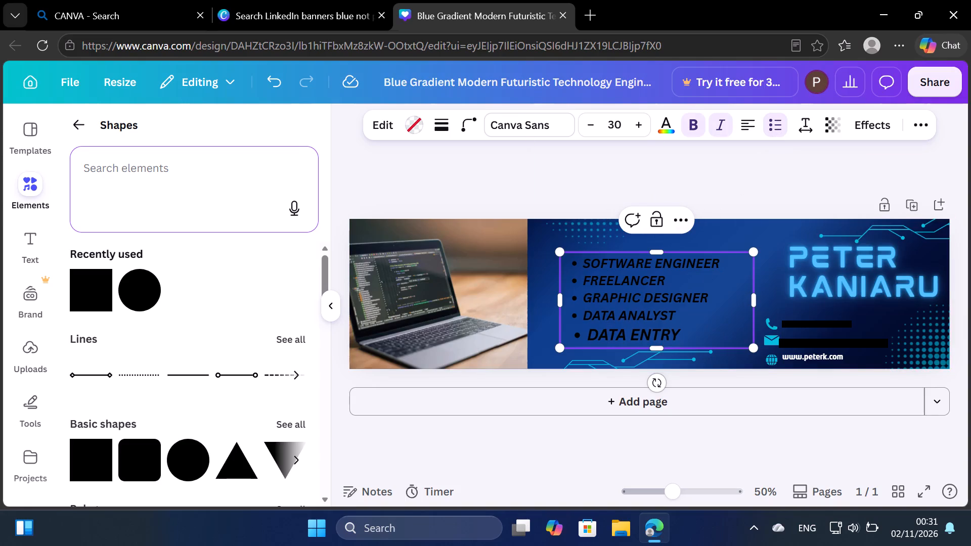
{"action": "left_click_drag", "start_coordinate": [684, 333], "coordinate": [582, 339]}
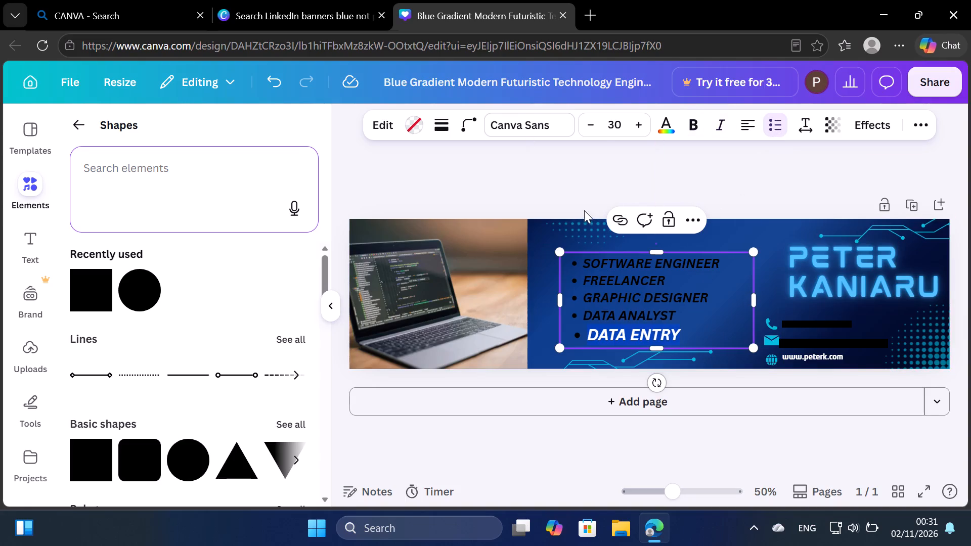
{"action": "triple_click", "coordinate": [590, 128]}
{"action": "triple_click", "coordinate": [590, 128]}
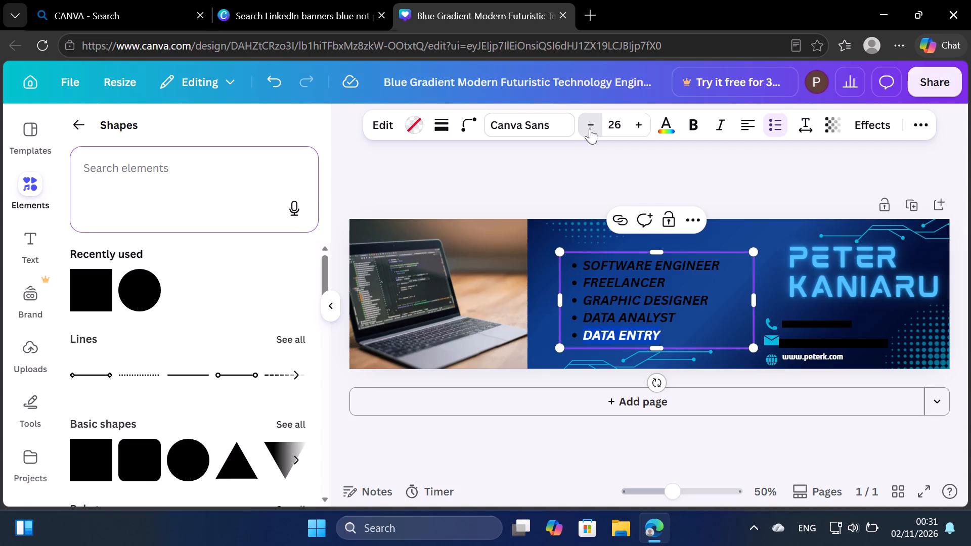
{"action": "left_click", "coordinate": [644, 120]}
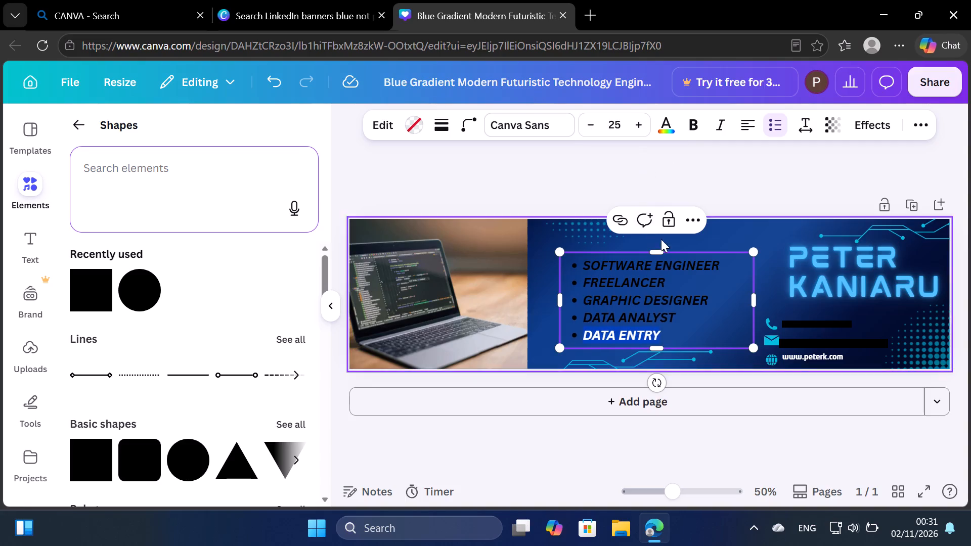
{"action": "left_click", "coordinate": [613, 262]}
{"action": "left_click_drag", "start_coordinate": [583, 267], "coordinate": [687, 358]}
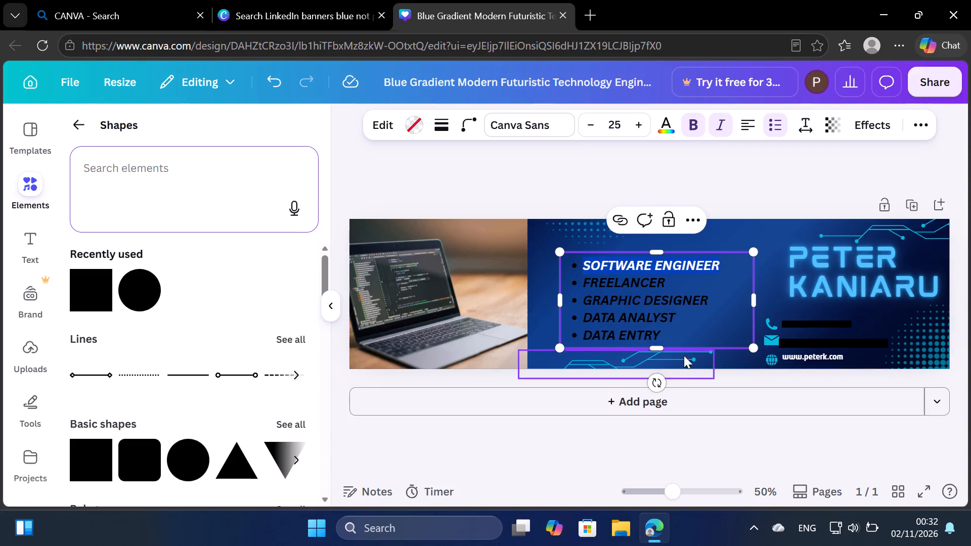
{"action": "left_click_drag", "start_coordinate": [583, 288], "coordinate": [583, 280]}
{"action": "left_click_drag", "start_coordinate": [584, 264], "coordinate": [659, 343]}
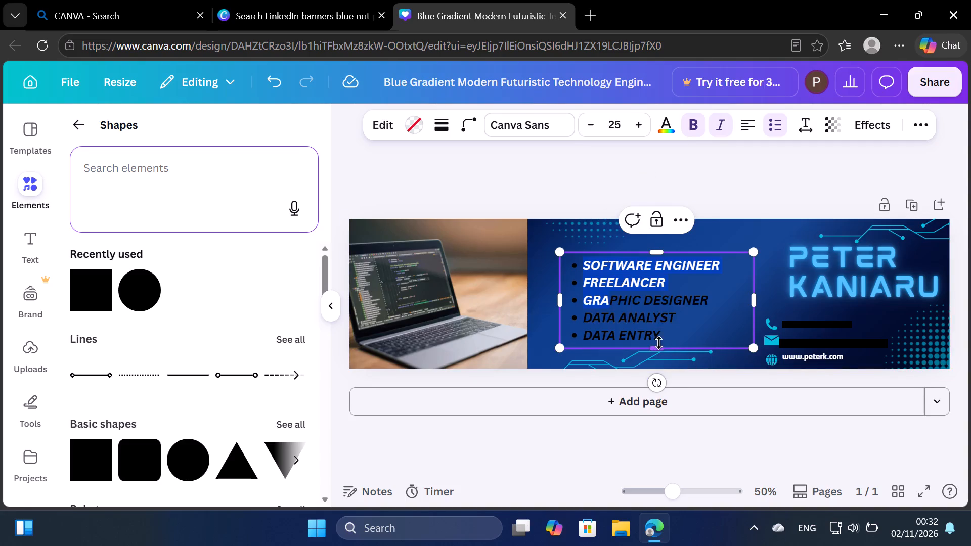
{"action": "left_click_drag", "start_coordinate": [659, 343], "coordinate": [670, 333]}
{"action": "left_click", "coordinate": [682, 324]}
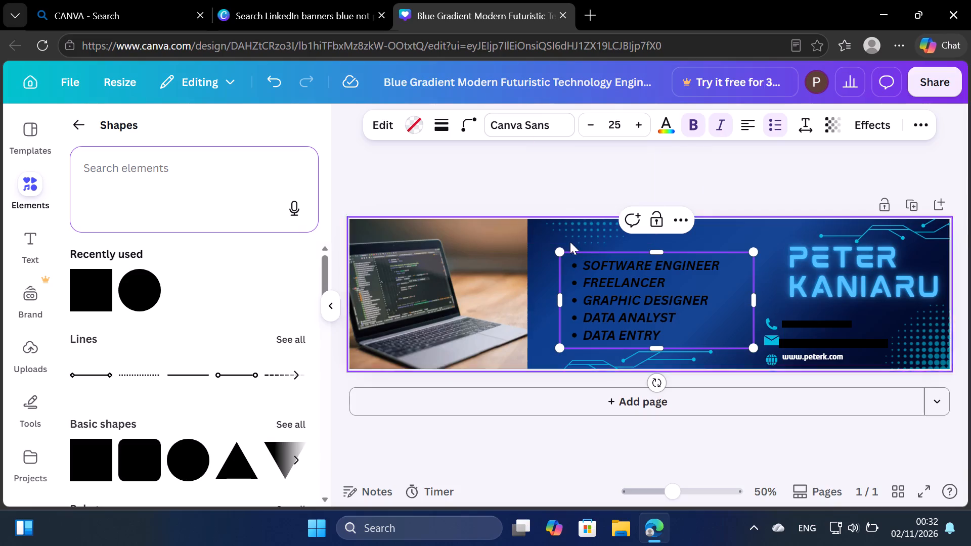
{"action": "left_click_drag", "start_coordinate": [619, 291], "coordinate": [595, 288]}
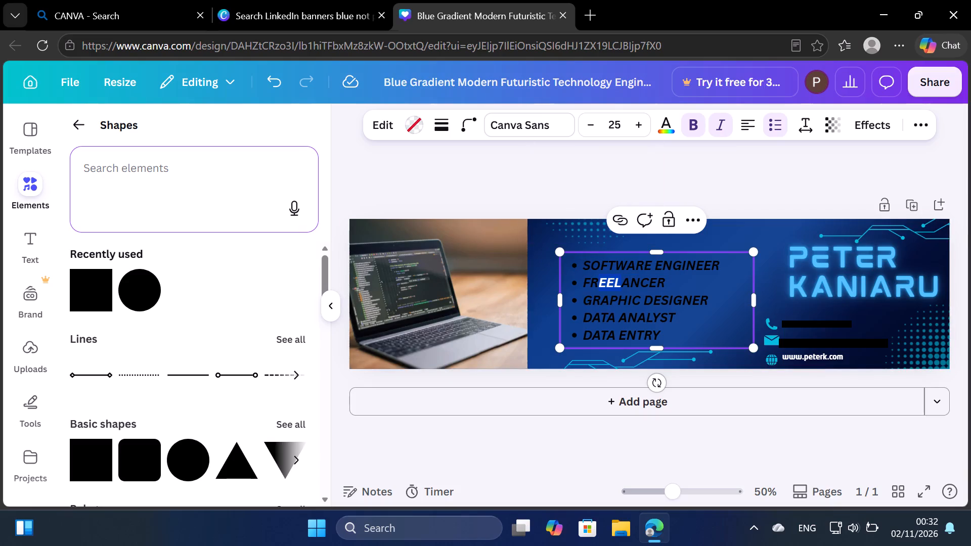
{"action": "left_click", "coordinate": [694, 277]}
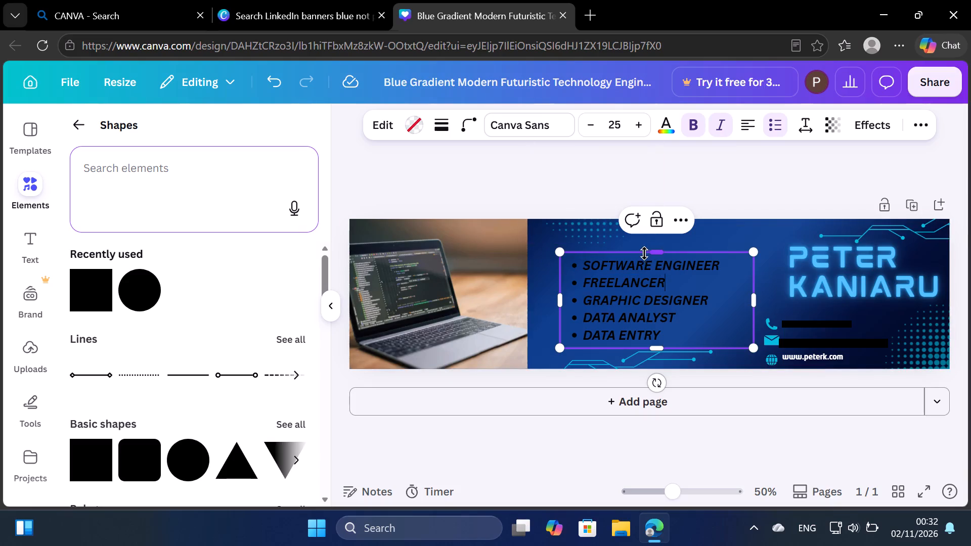
Lower the top edge of the job title box slightly and widen the box from its left edge.
{"action": "left_click_drag", "start_coordinate": [650, 253], "coordinate": [627, 255]}
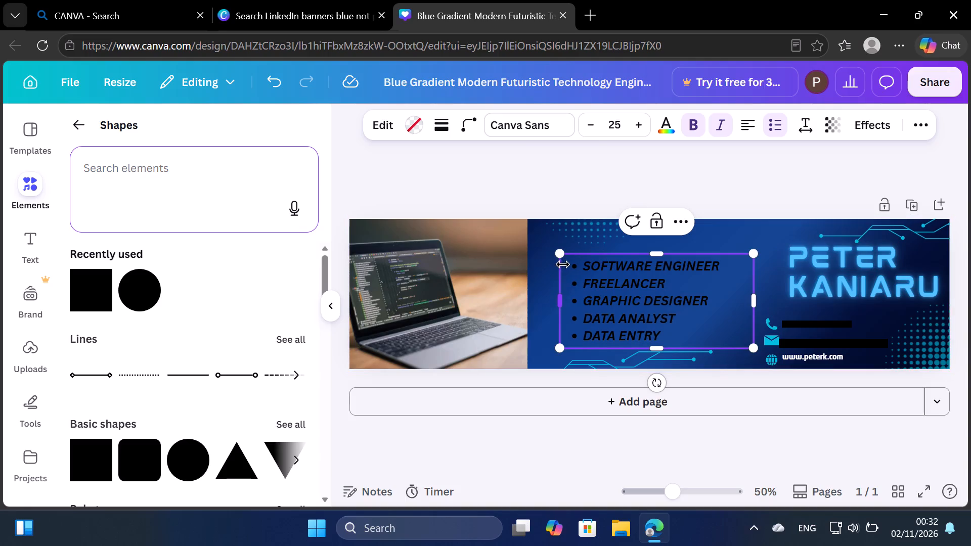
{"action": "left_click_drag", "start_coordinate": [563, 267], "coordinate": [553, 270]}
{"action": "left_click", "coordinate": [716, 229]}
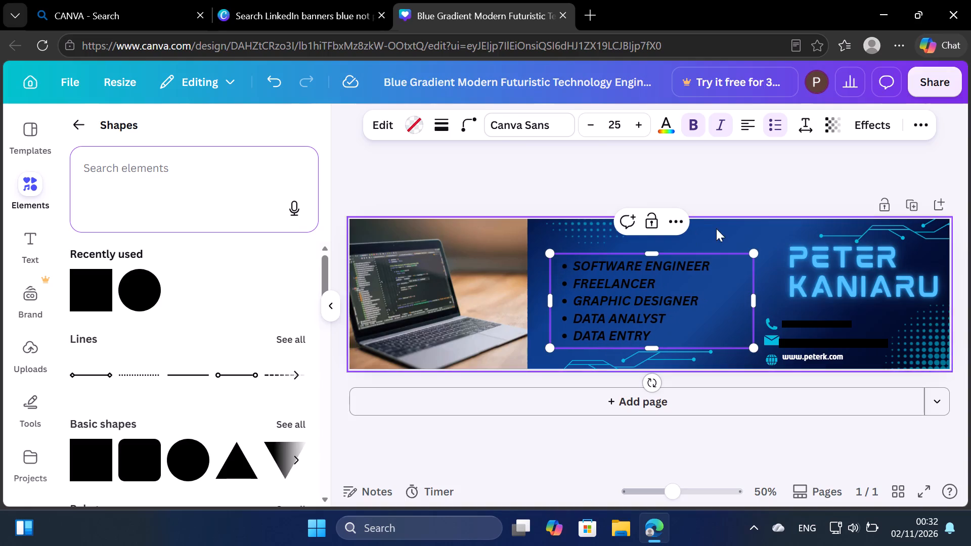
Move the job title box left and slightly up so its left edge meets the laptop photo.
{"action": "left_click_drag", "start_coordinate": [666, 271], "coordinate": [643, 266]}
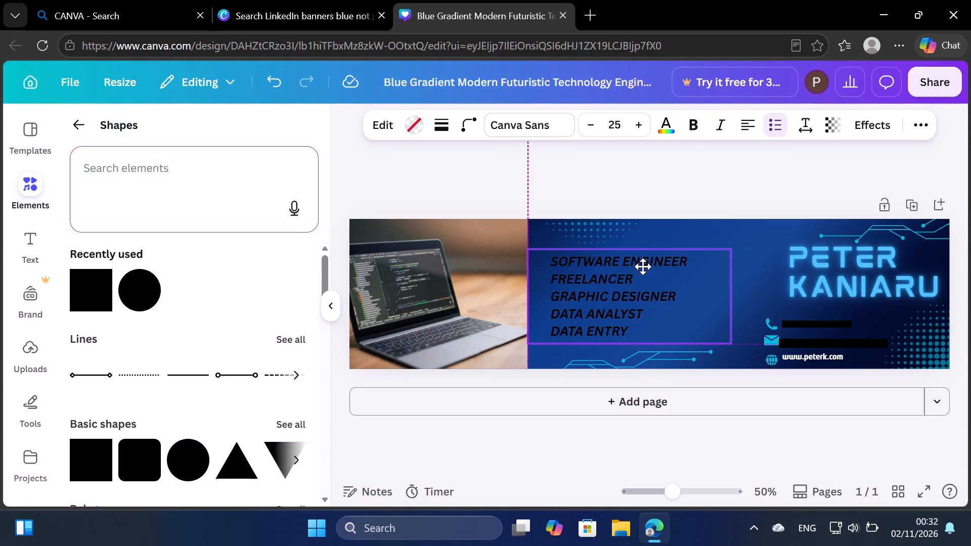
{"action": "left_click_drag", "start_coordinate": [643, 266], "coordinate": [647, 266]}
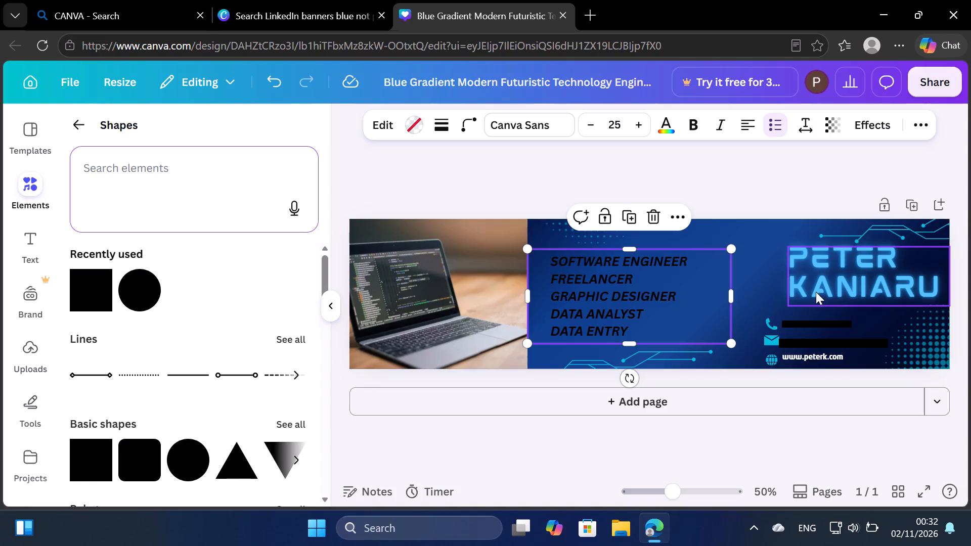
{"action": "left_click", "coordinate": [788, 179]}
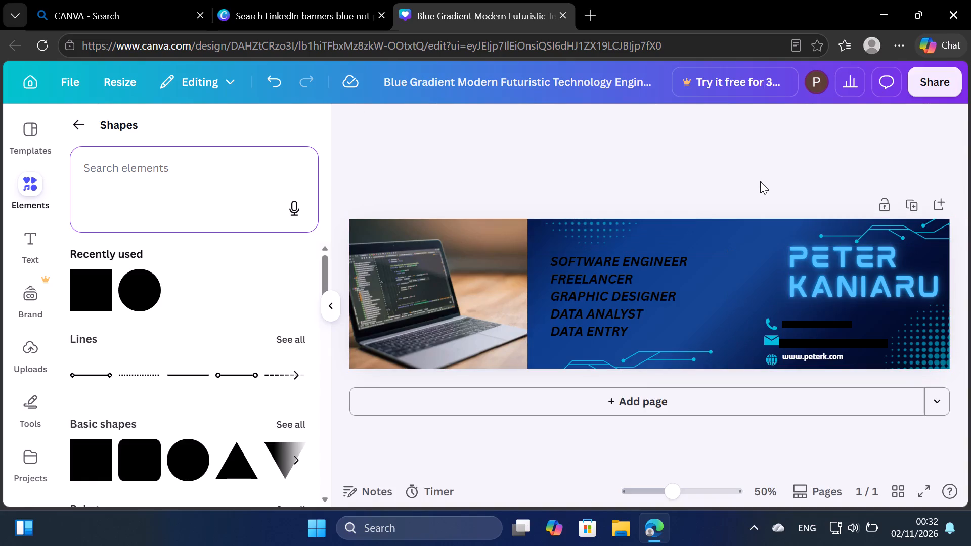
Nudge the globe icon up slightly to line it up with the website address.
{"action": "left_click", "coordinate": [773, 363]}
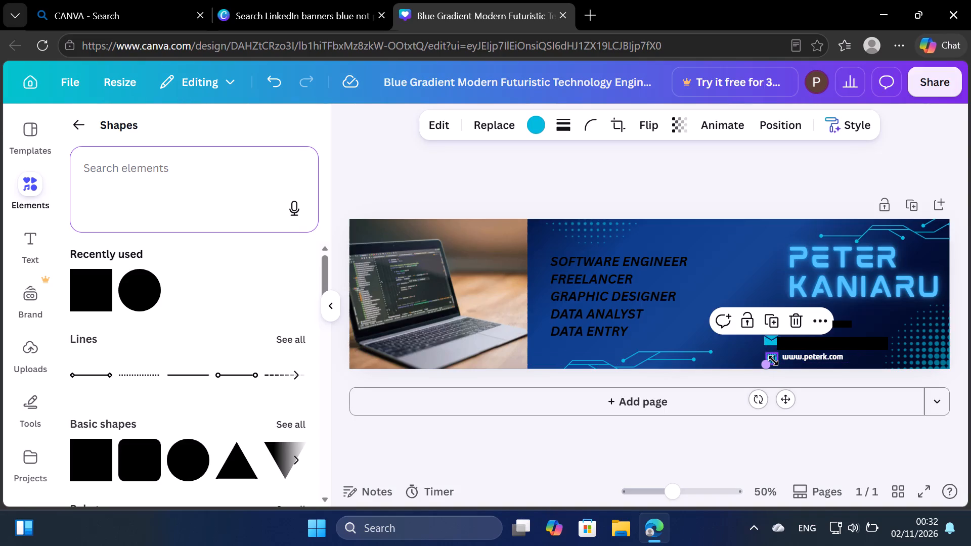
{"action": "left_click_drag", "start_coordinate": [741, 346], "coordinate": [746, 347]}
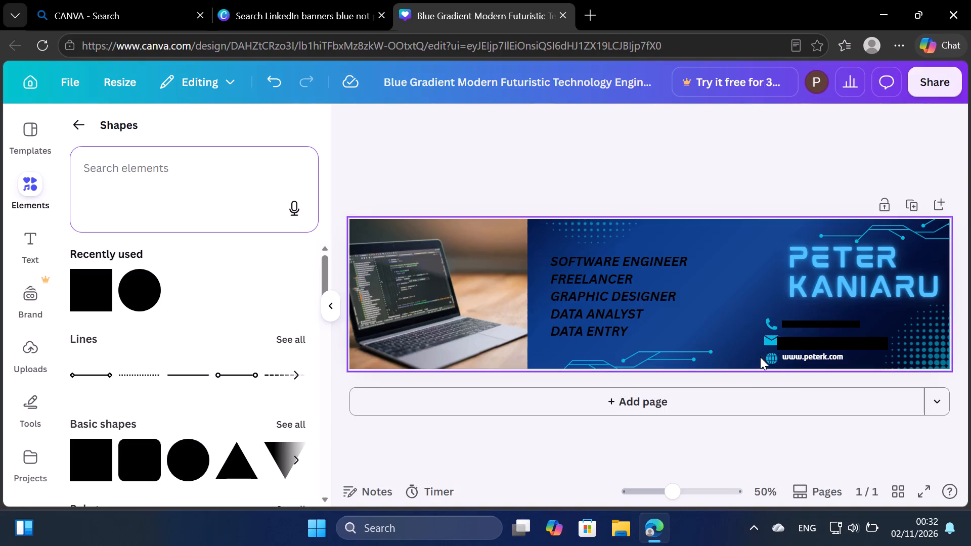
{"action": "left_click", "coordinate": [770, 358]}
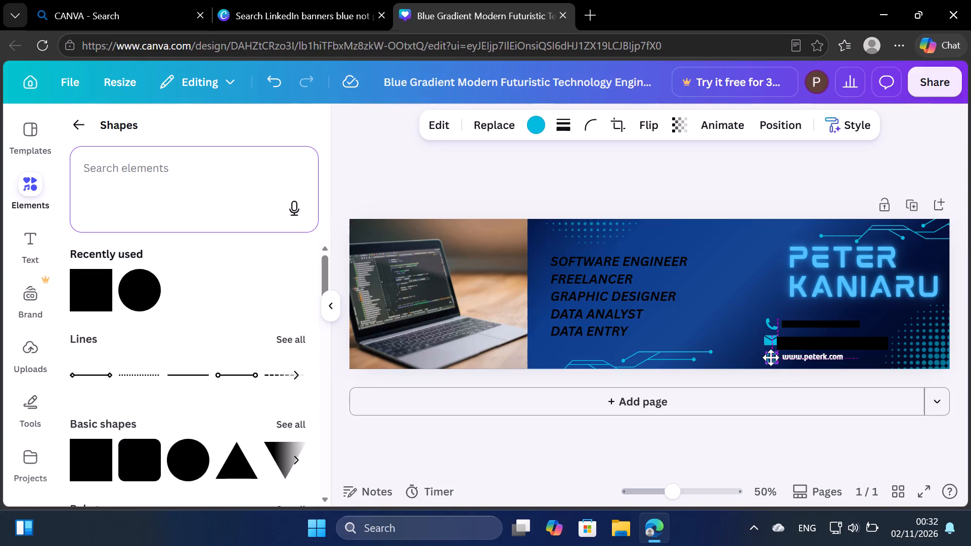
{"action": "left_click", "coordinate": [743, 260]}
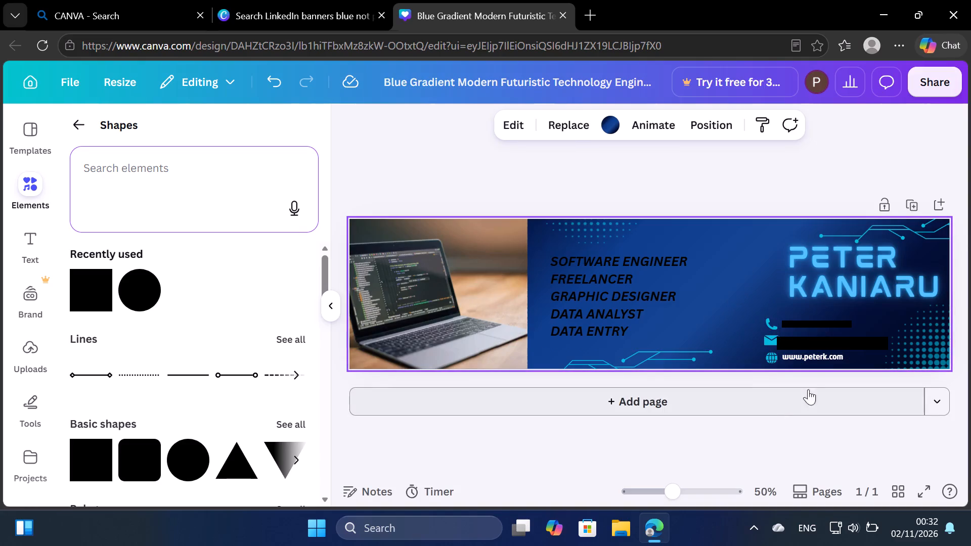
Nudge the email address line slightly to fit beside its envelope icon.
{"action": "left_click", "coordinate": [833, 340]}
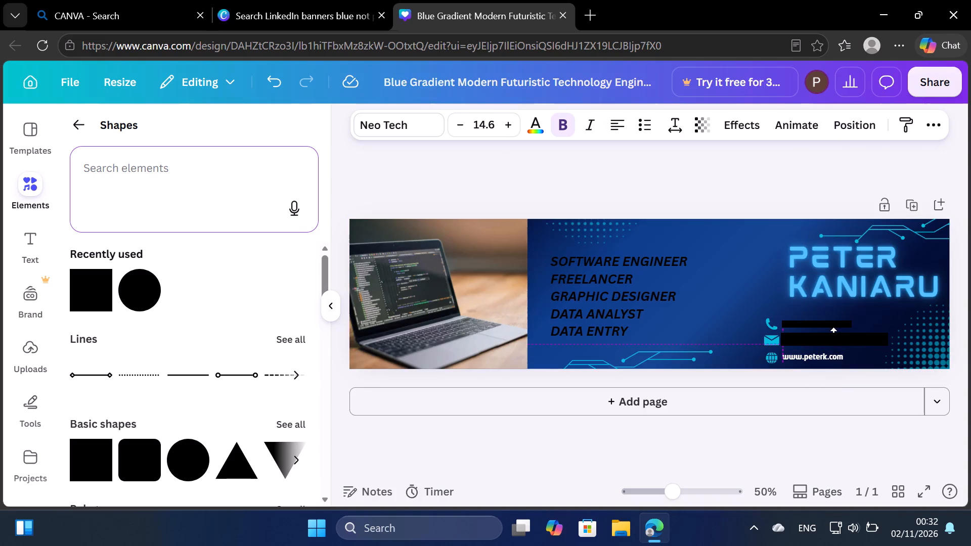
{"action": "left_click", "coordinate": [712, 304]}
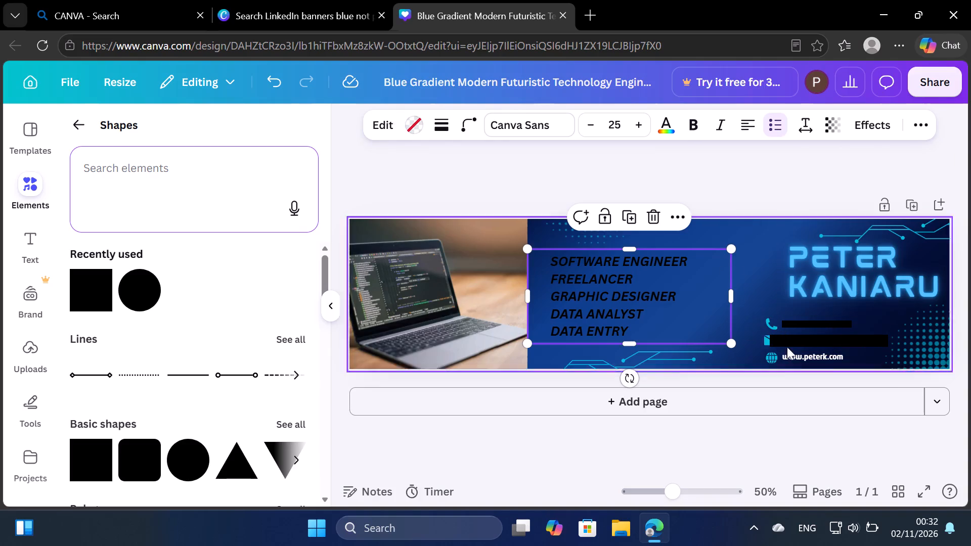
Shift the phone number line slightly left to sit closer to the phone icon.
{"action": "left_click", "coordinate": [811, 319]}
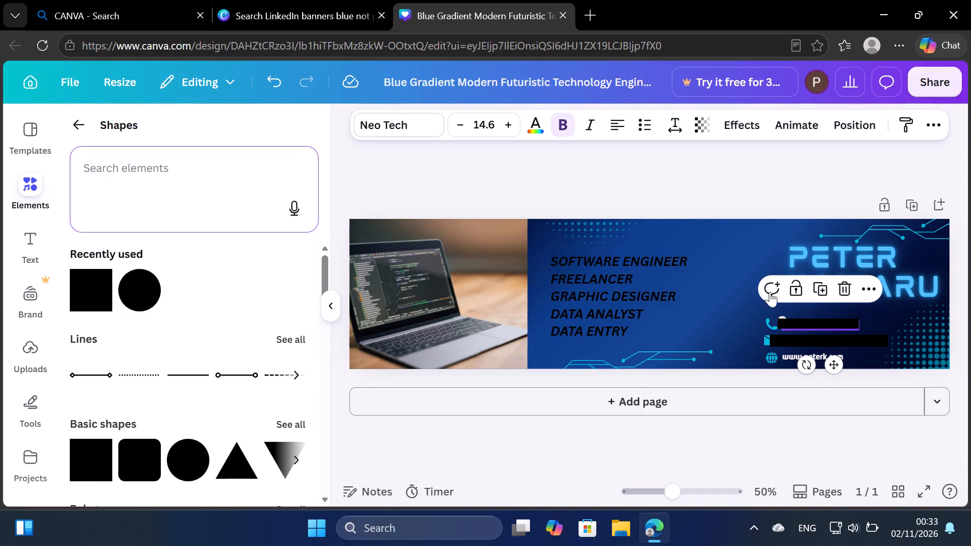
{"action": "left_click", "coordinate": [767, 291]}
{"action": "left_click", "coordinate": [721, 240]}
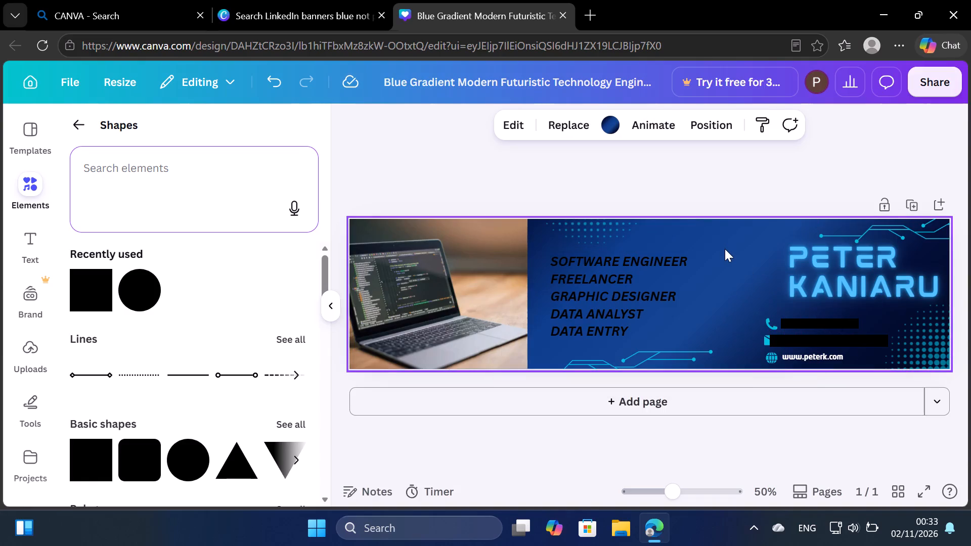
{"action": "left_click", "coordinate": [825, 318]}
{"action": "left_click", "coordinate": [825, 322]}
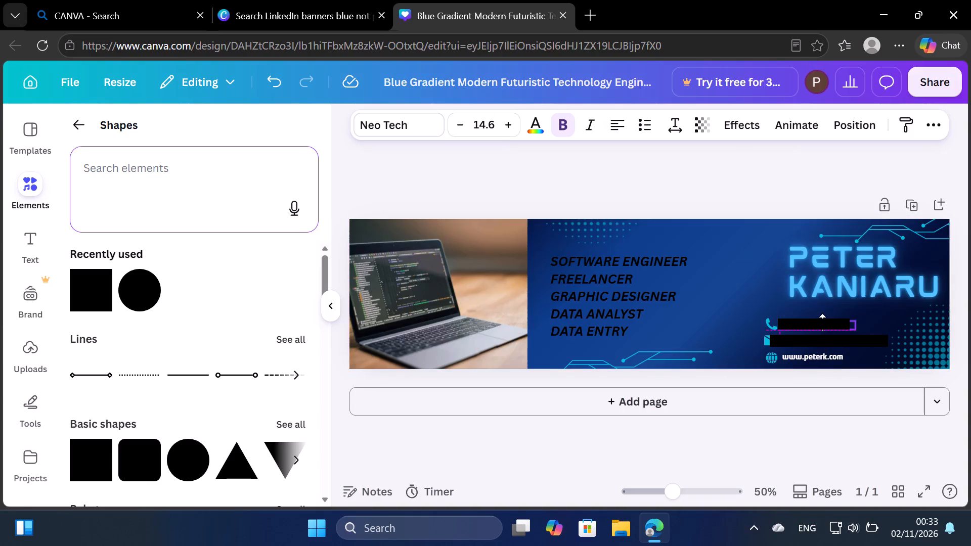
{"action": "left_click", "coordinate": [724, 267]}
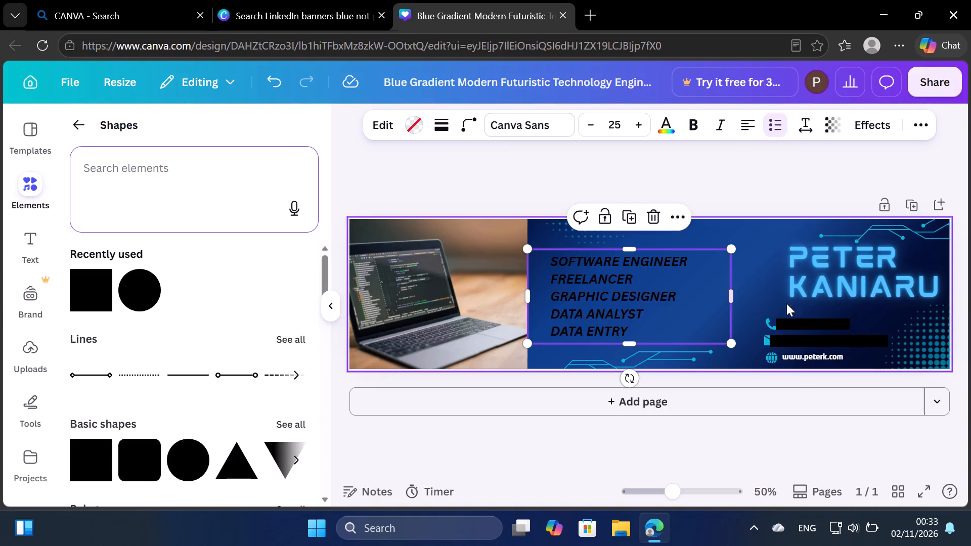
{"action": "left_click", "coordinate": [808, 322]}
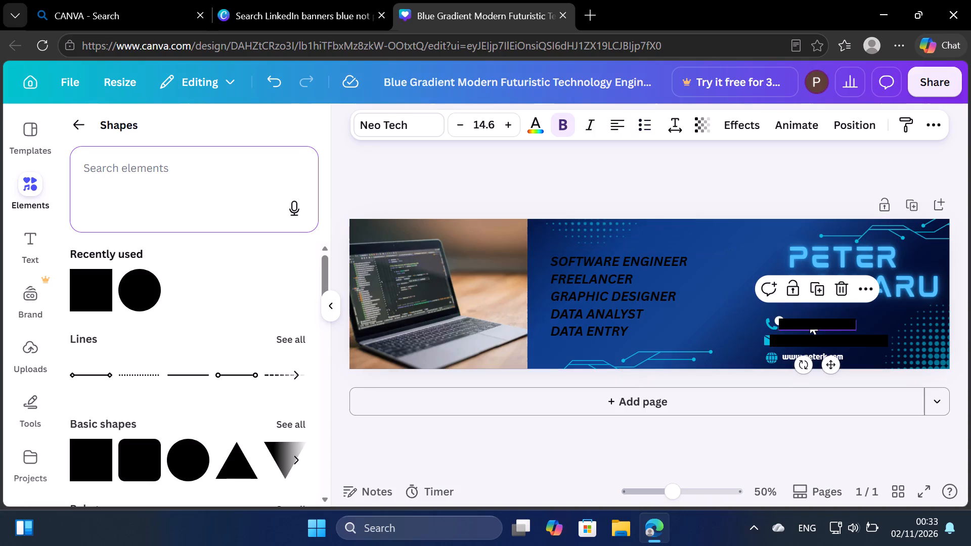
{"action": "left_click", "coordinate": [726, 262]}
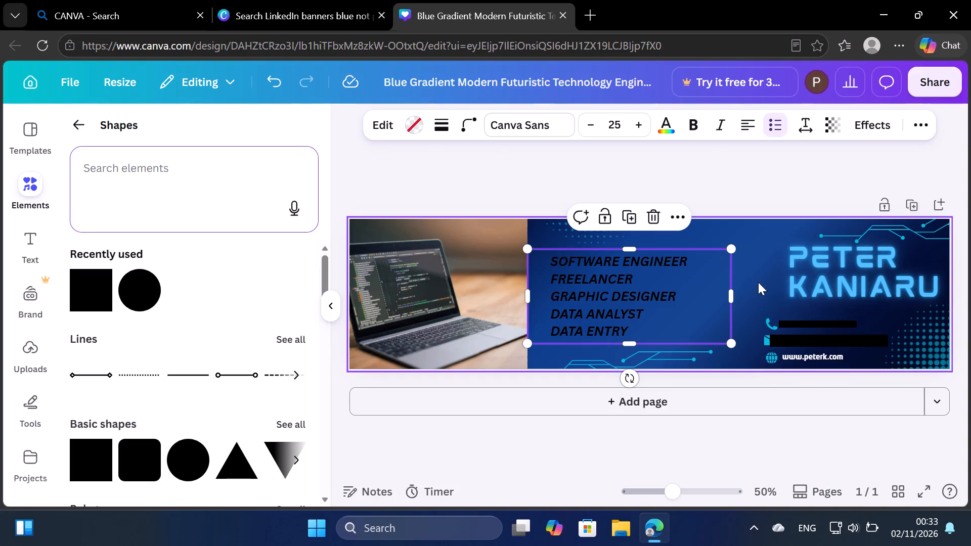
{"action": "left_click", "coordinate": [758, 282]}
Move the glowing name heading up slightly, away from the contact details.
{"action": "left_click", "coordinate": [840, 277]}
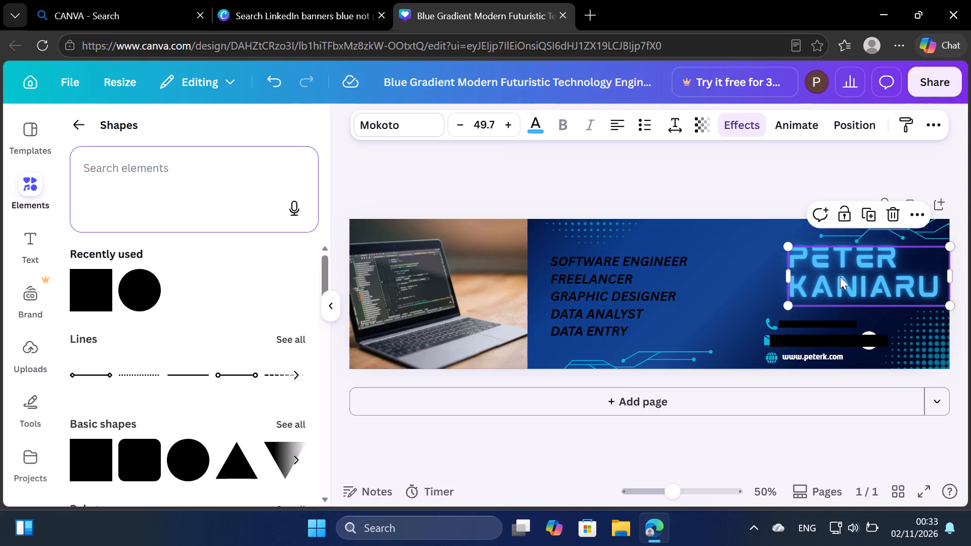
{"action": "left_click", "coordinate": [726, 269]}
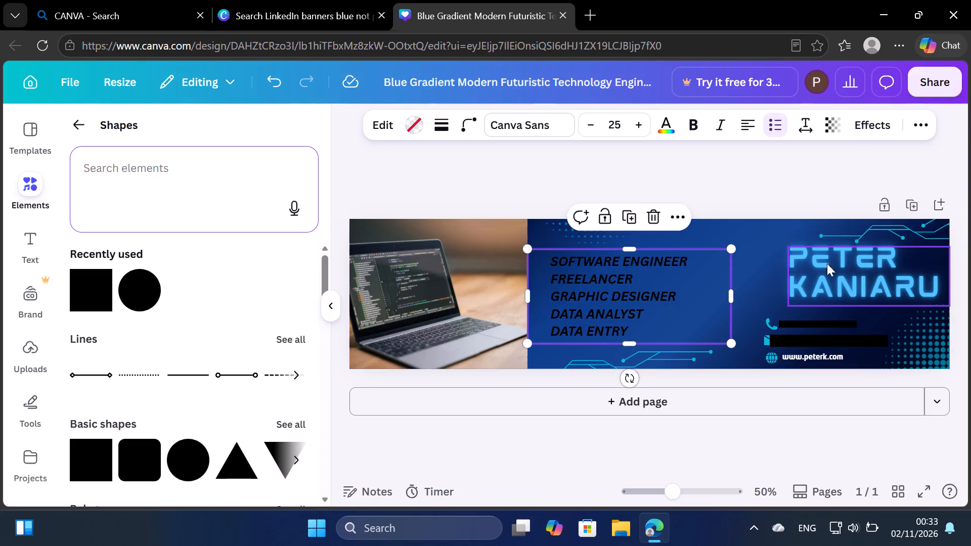
{"action": "left_click", "coordinate": [833, 283]}
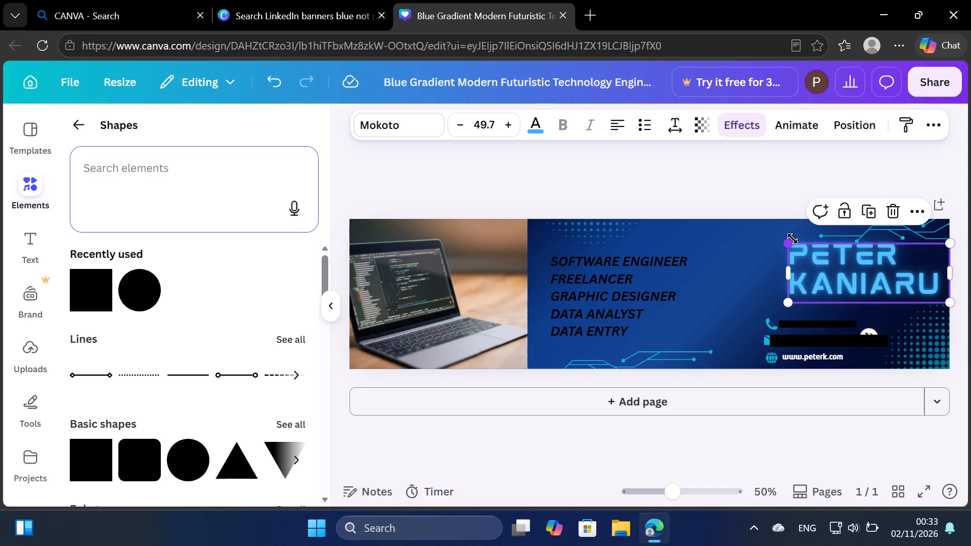
Scale the name heading down slightly from its upper-left corner.
{"action": "left_click_drag", "start_coordinate": [792, 239], "coordinate": [802, 252]}
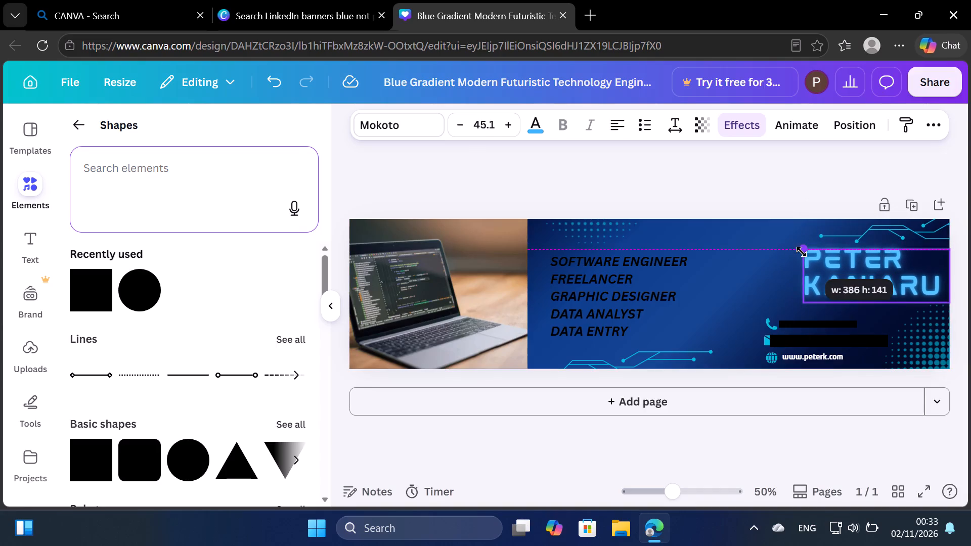
{"action": "left_click_drag", "start_coordinate": [802, 252], "coordinate": [797, 251]}
{"action": "left_click", "coordinate": [708, 269]}
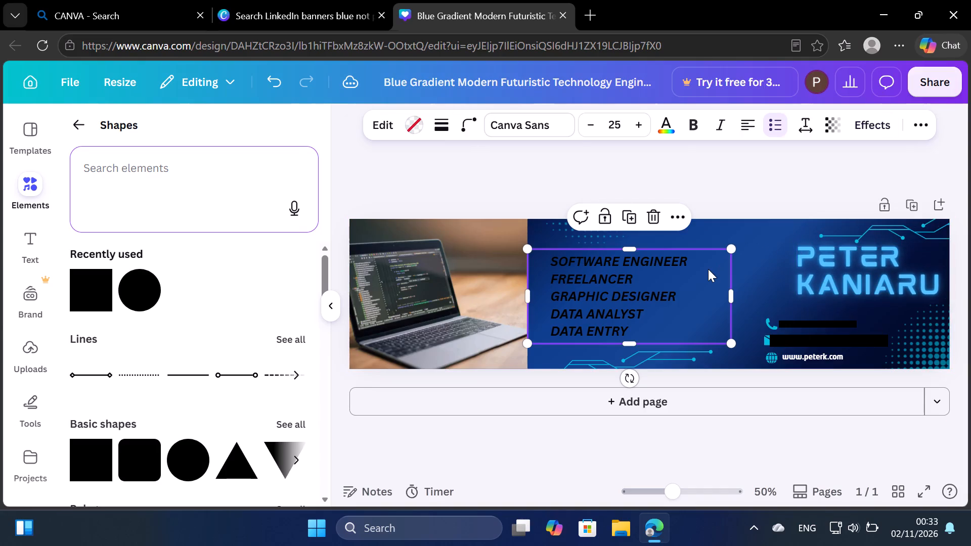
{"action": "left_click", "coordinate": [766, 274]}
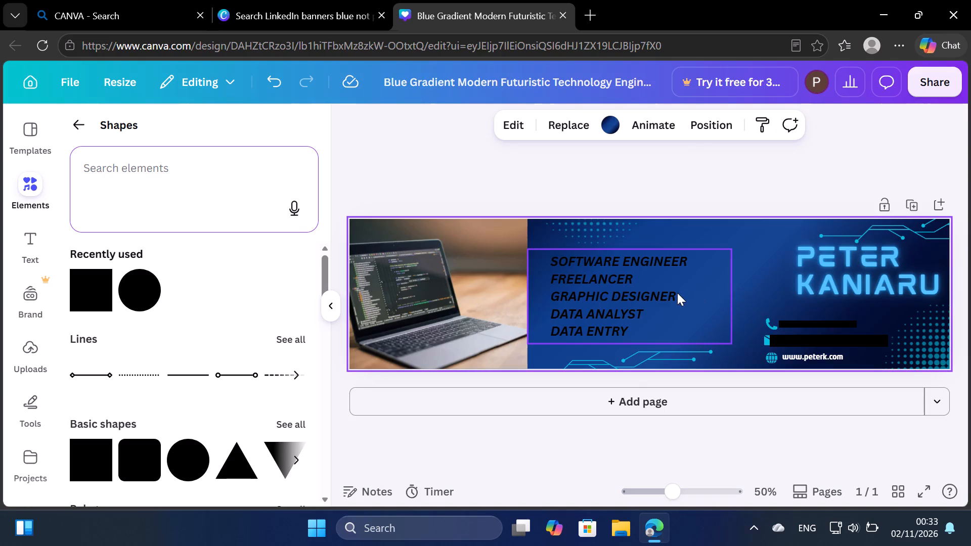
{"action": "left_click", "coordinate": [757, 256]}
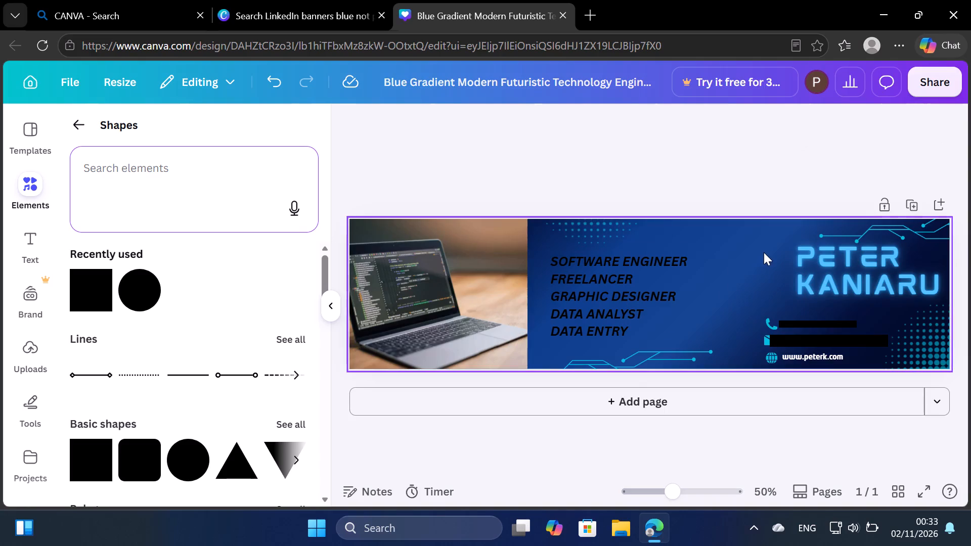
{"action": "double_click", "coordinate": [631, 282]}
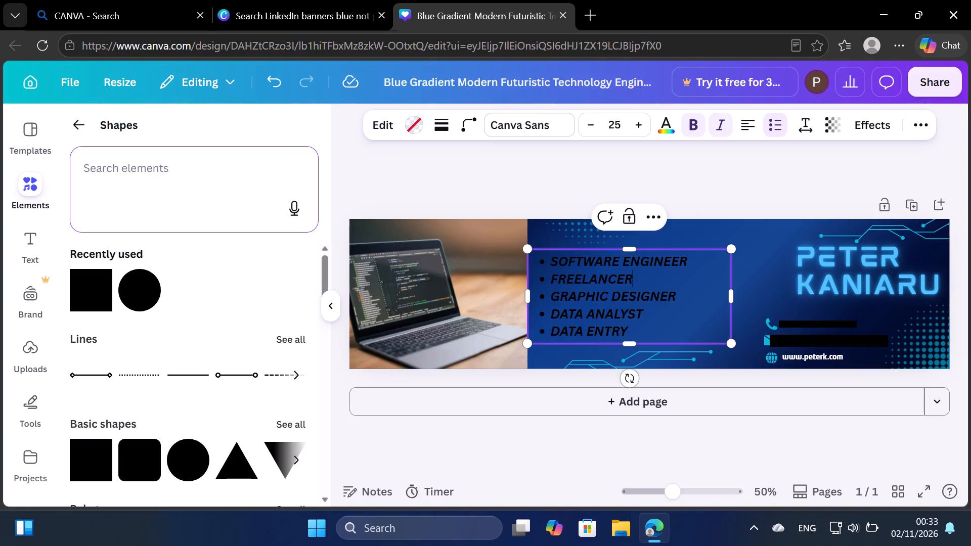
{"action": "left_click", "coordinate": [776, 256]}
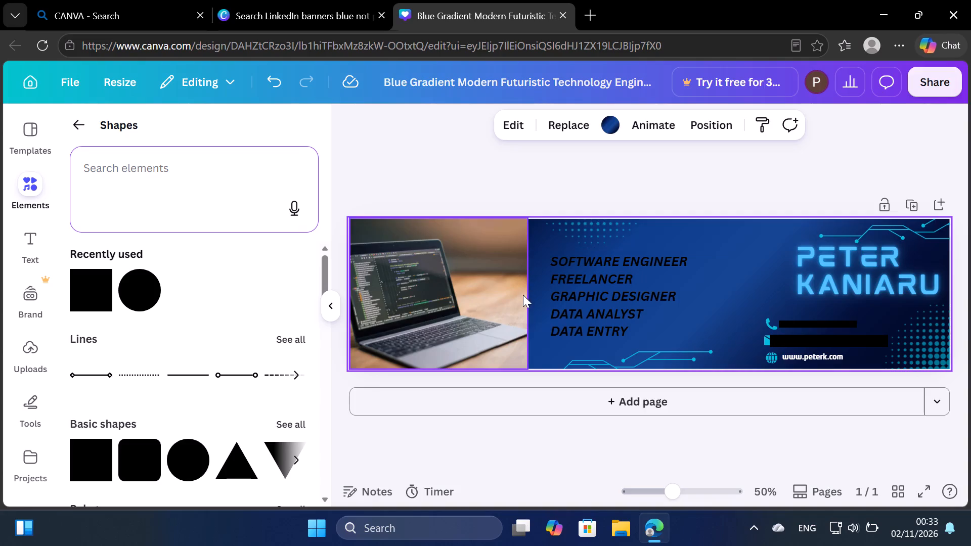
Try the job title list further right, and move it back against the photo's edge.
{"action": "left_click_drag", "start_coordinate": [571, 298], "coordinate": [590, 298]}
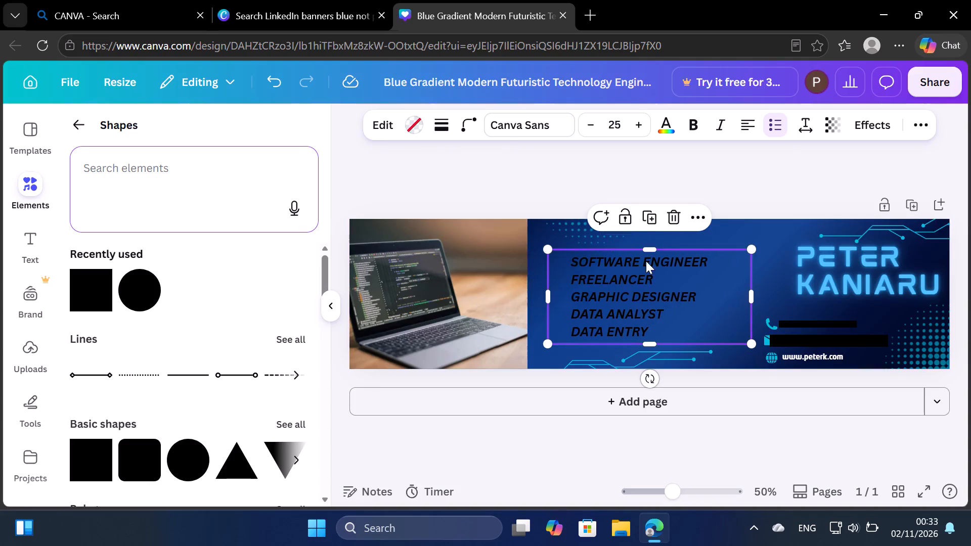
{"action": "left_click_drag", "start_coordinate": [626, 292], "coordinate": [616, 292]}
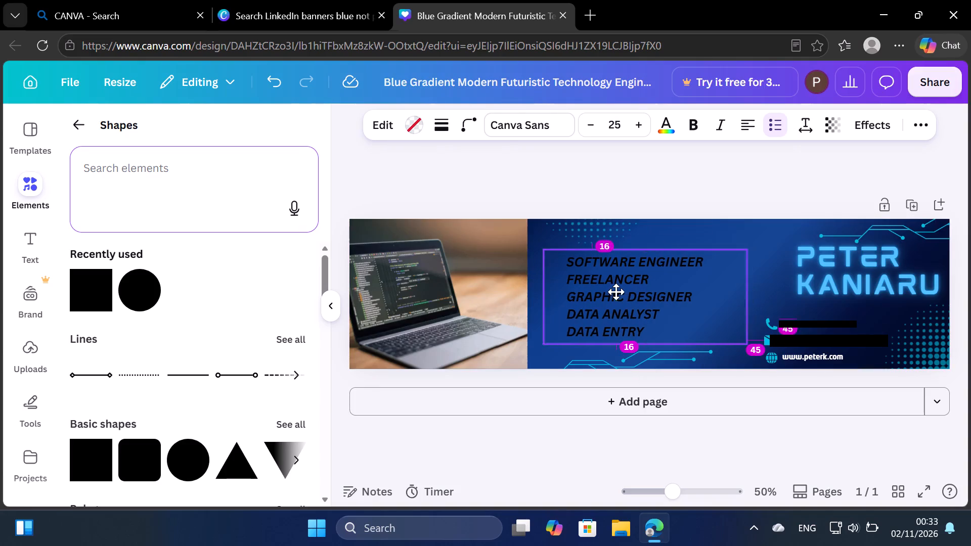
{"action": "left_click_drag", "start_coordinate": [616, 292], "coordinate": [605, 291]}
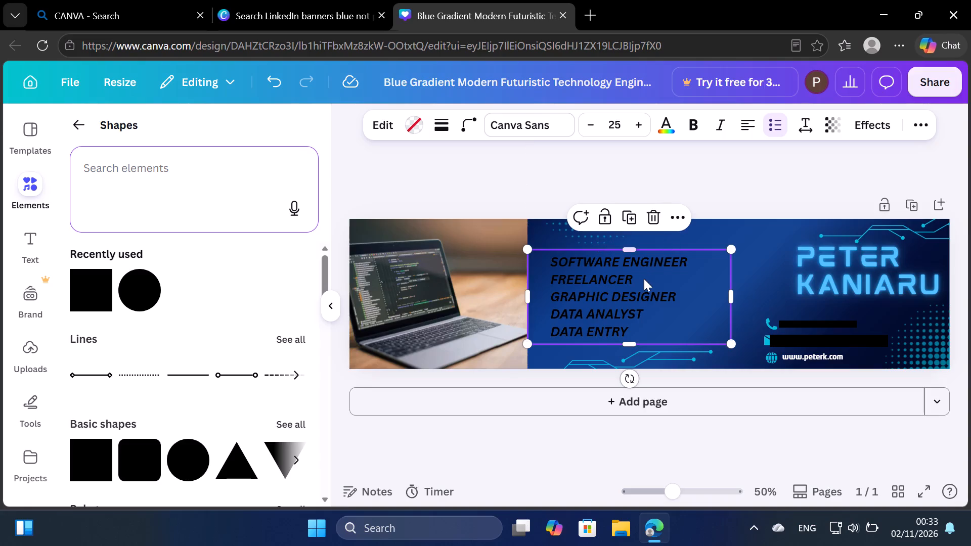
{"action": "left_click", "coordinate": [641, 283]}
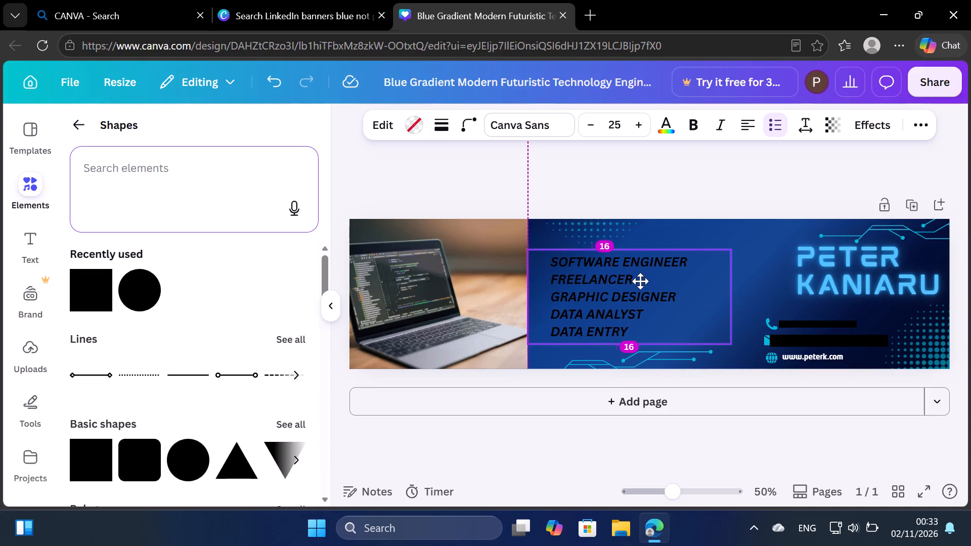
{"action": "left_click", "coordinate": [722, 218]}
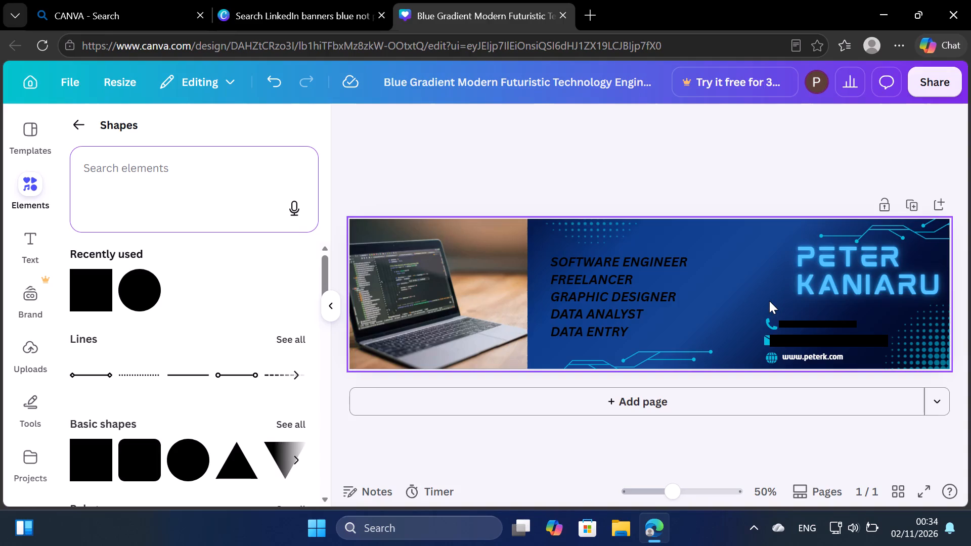
Move the job title list right and slightly up, leaving a gap beside the laptop photo.
{"action": "left_click_drag", "start_coordinate": [612, 286], "coordinate": [636, 273]}
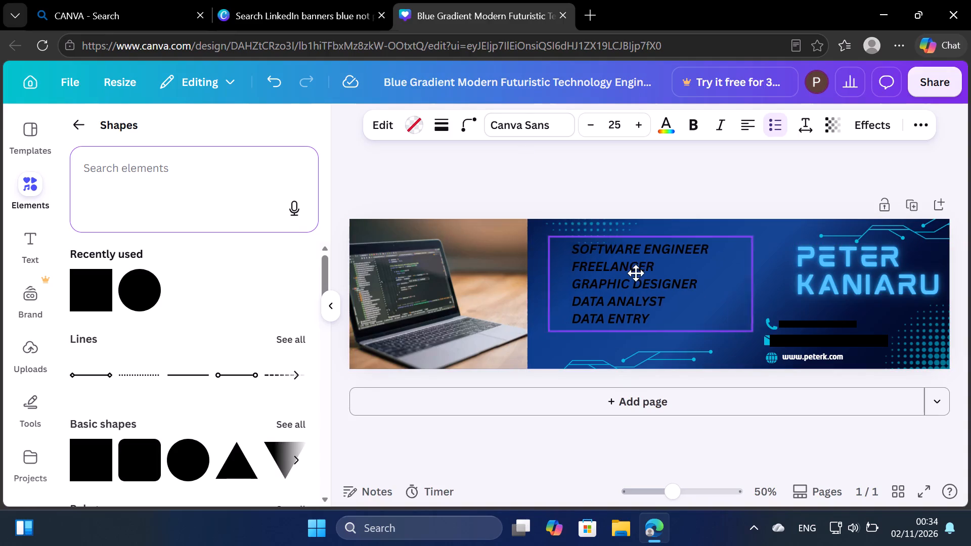
{"action": "left_click_drag", "start_coordinate": [636, 273], "coordinate": [642, 280]}
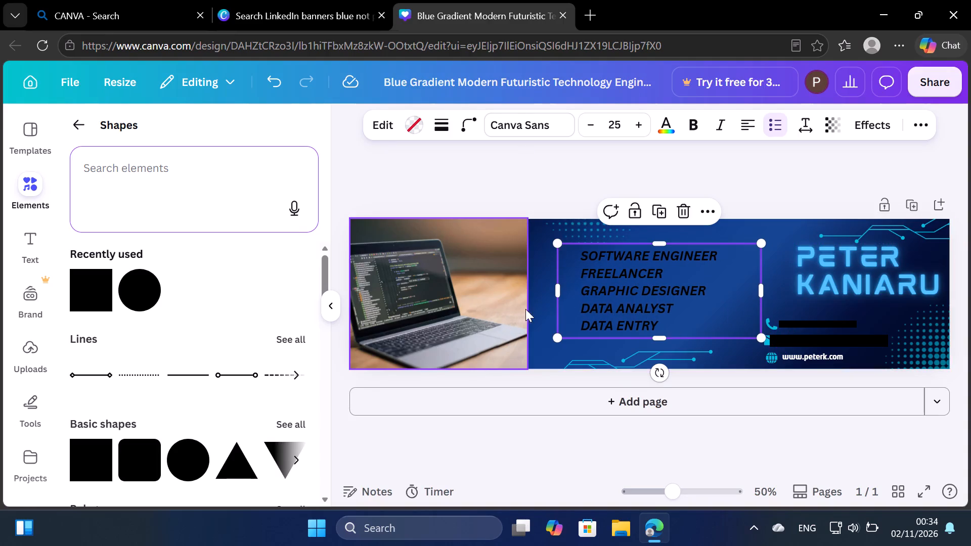
Shift the dotted pattern at the banner's top edge right so it sits above the job title list.
{"action": "left_click_drag", "start_coordinate": [592, 226], "coordinate": [617, 223]}
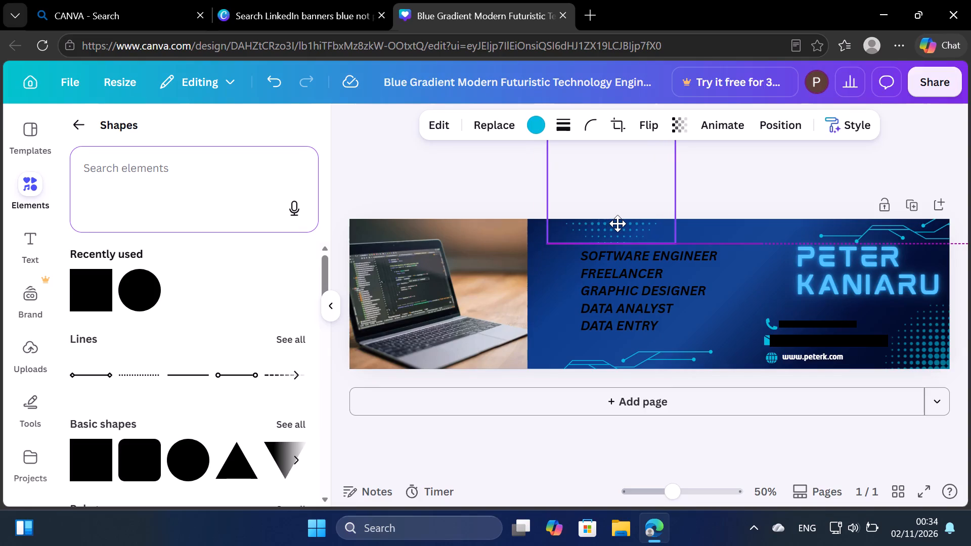
{"action": "left_click_drag", "start_coordinate": [617, 223], "coordinate": [647, 219]}
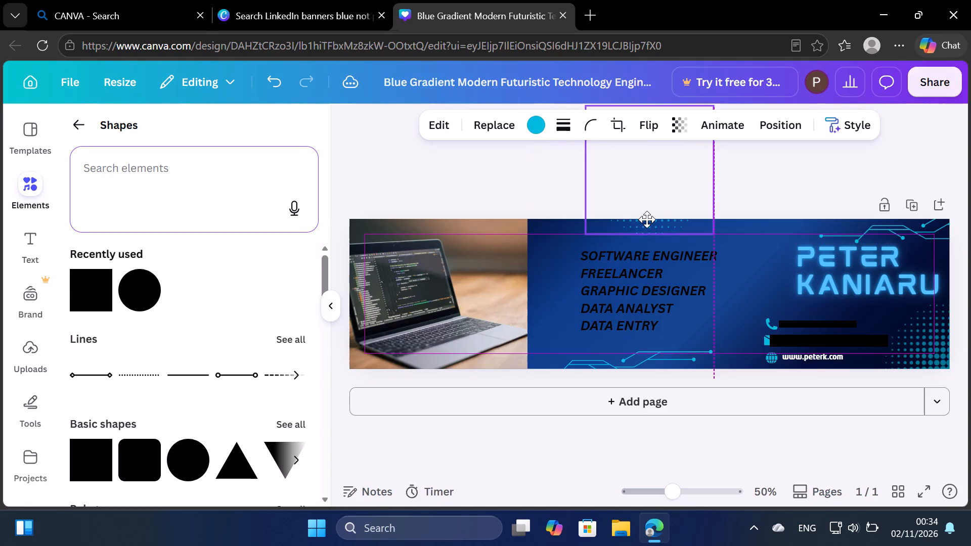
{"action": "left_click_drag", "start_coordinate": [647, 219], "coordinate": [655, 225]}
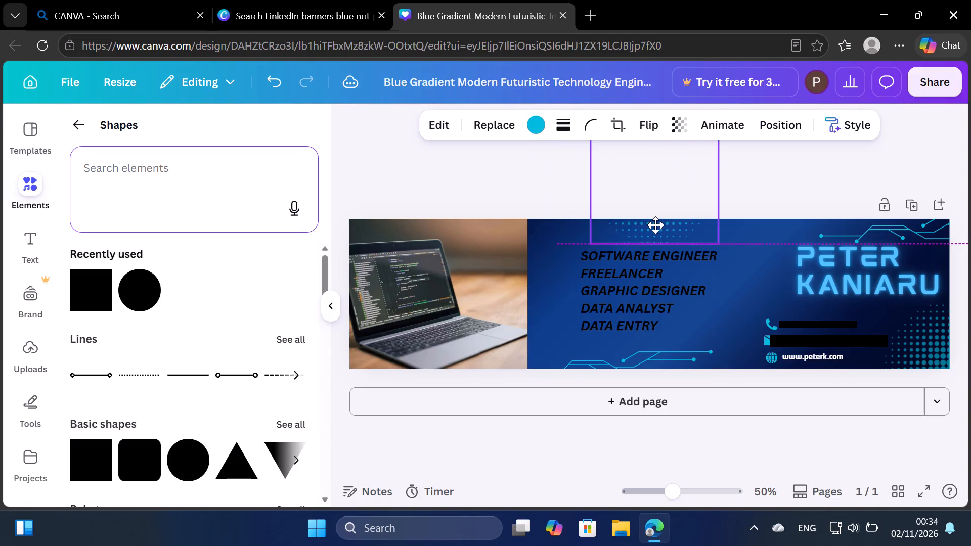
{"action": "left_click_drag", "start_coordinate": [655, 225], "coordinate": [635, 227]}
{"action": "left_click", "coordinate": [624, 270]}
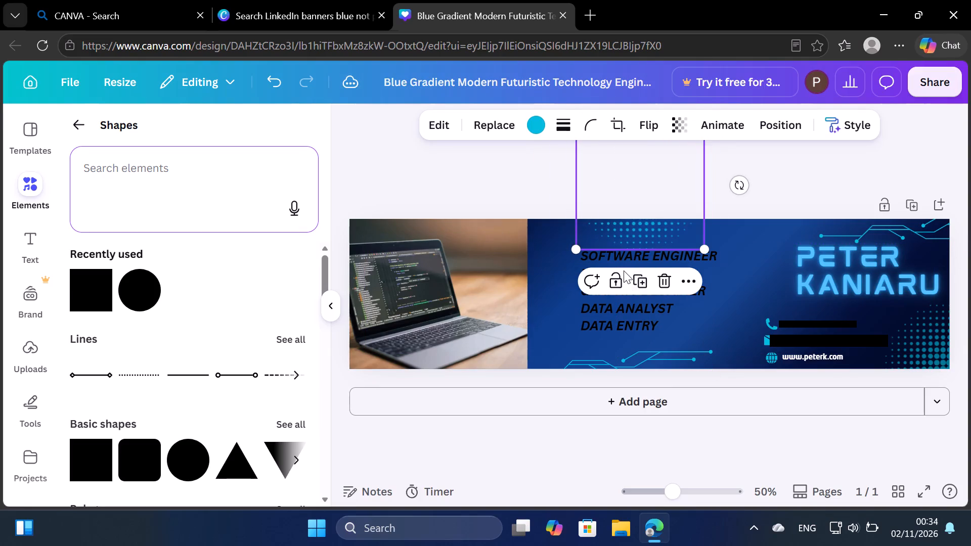
{"action": "left_click_drag", "start_coordinate": [635, 225], "coordinate": [615, 221]}
Widen the laptop photo to about 546 so it meets the job title list, with its lower edge on the banner's bottom edge.
{"action": "left_click", "coordinate": [482, 291]}
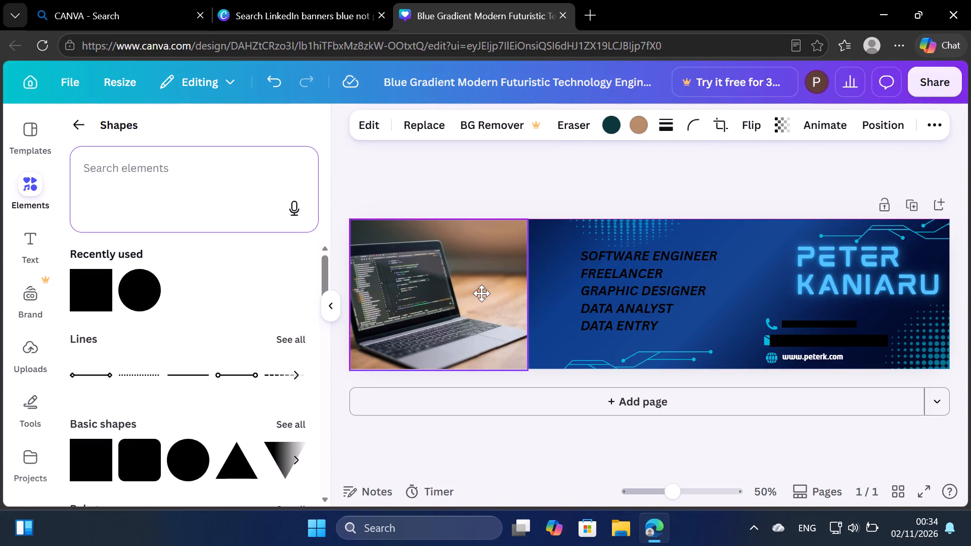
{"action": "left_click_drag", "start_coordinate": [526, 290], "coordinate": [555, 284]}
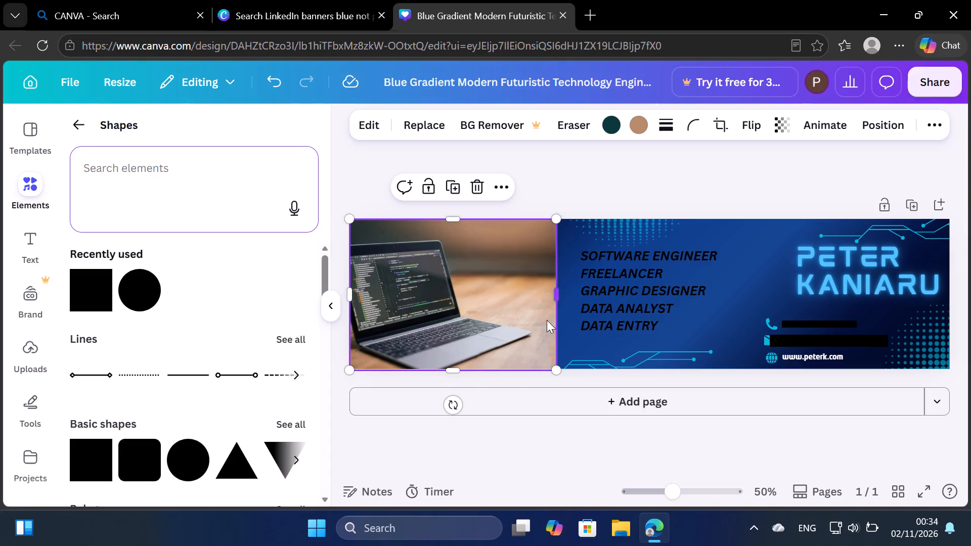
{"action": "left_click_drag", "start_coordinate": [449, 371], "coordinate": [453, 362]}
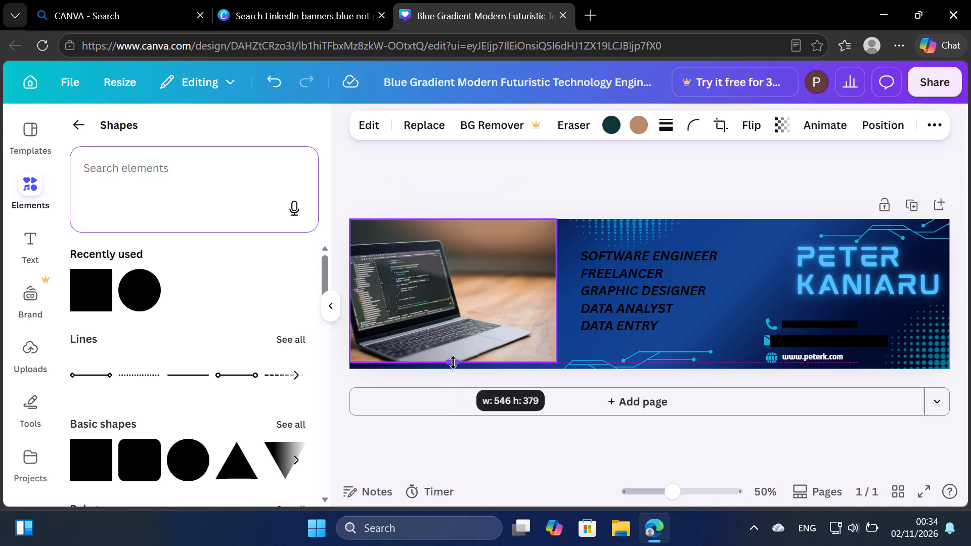
{"action": "left_click_drag", "start_coordinate": [453, 362], "coordinate": [458, 369]}
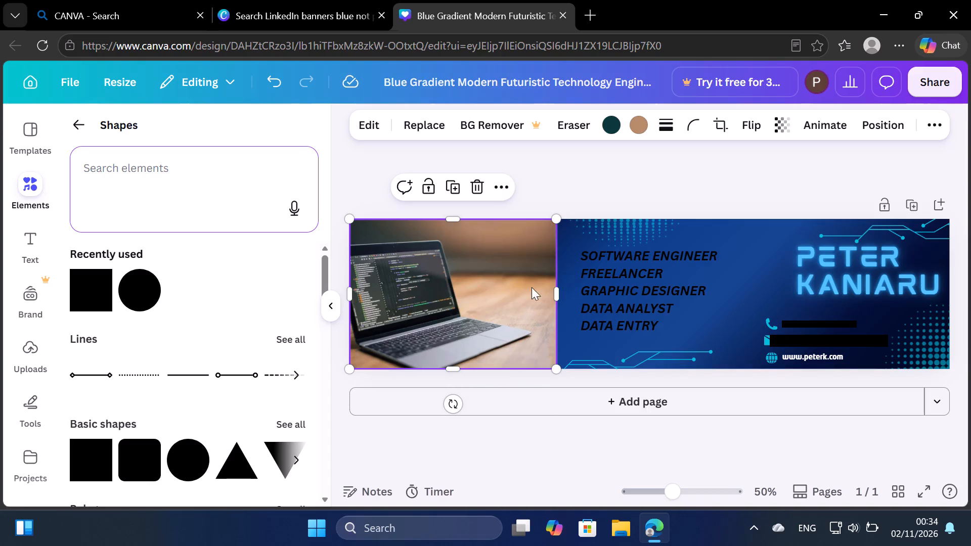
{"action": "left_click", "coordinate": [732, 154]}
{"action": "left_click", "coordinate": [732, 154]}
{"action": "left_click", "coordinate": [732, 154]}
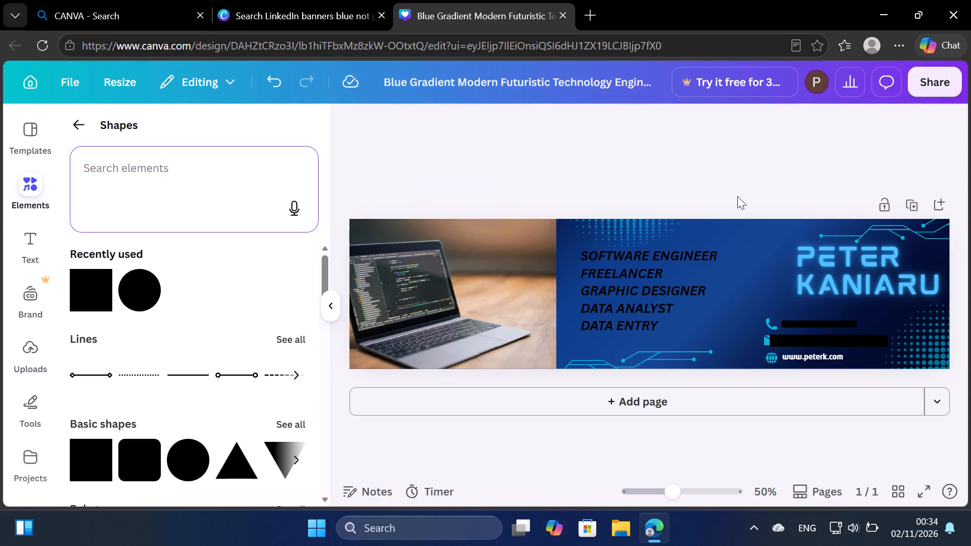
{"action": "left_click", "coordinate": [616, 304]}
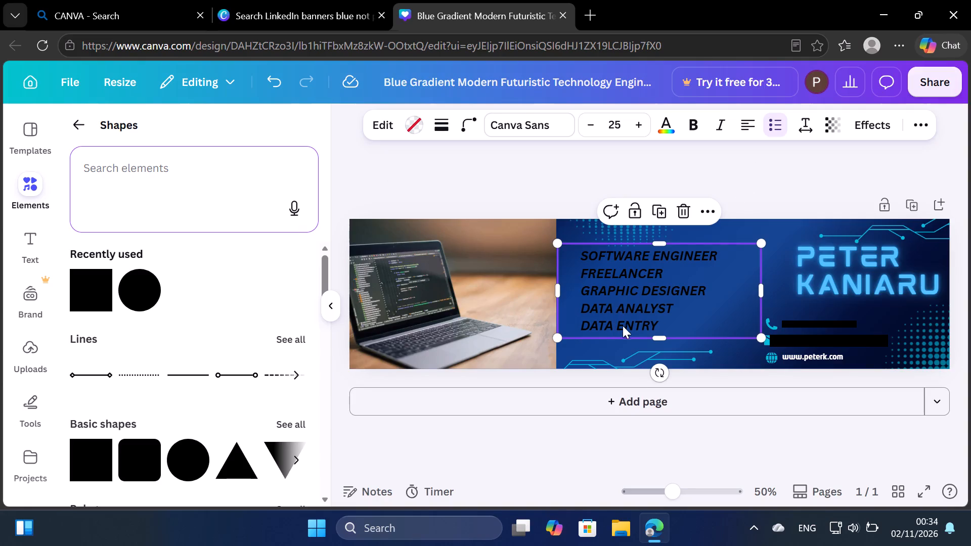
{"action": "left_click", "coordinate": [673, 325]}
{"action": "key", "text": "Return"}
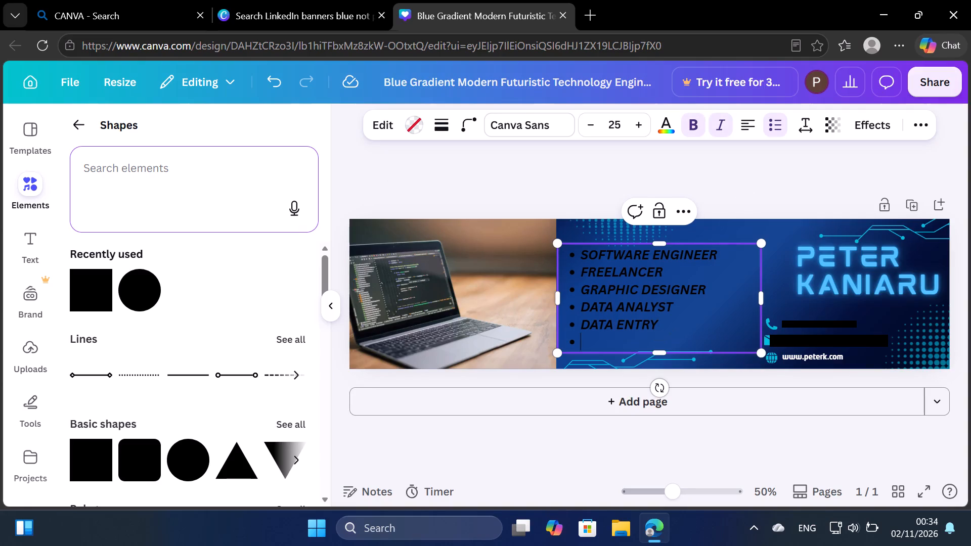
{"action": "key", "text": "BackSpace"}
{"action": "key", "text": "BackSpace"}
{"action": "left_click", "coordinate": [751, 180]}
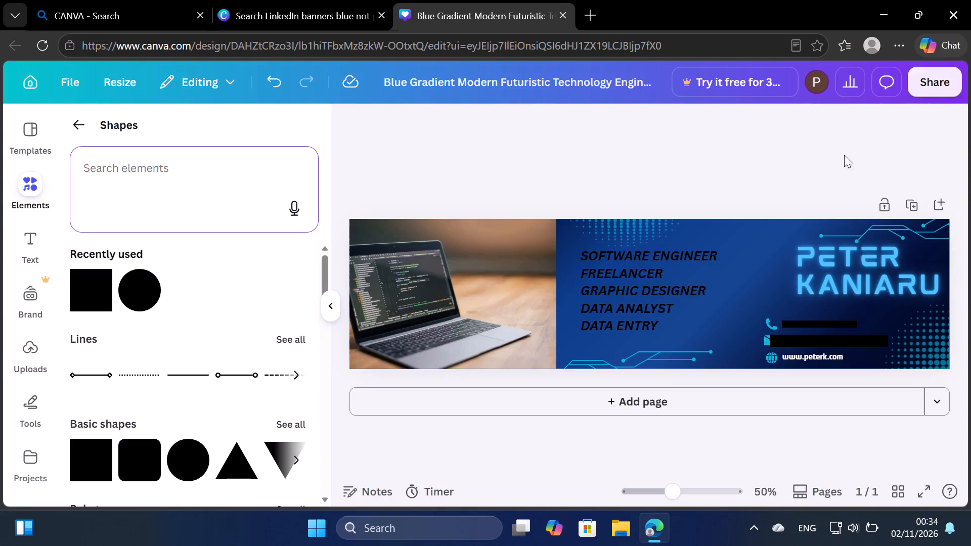
Nudge the job title list slightly down and left, keeping it next to the widened photo.
{"action": "left_click", "coordinate": [587, 260]}
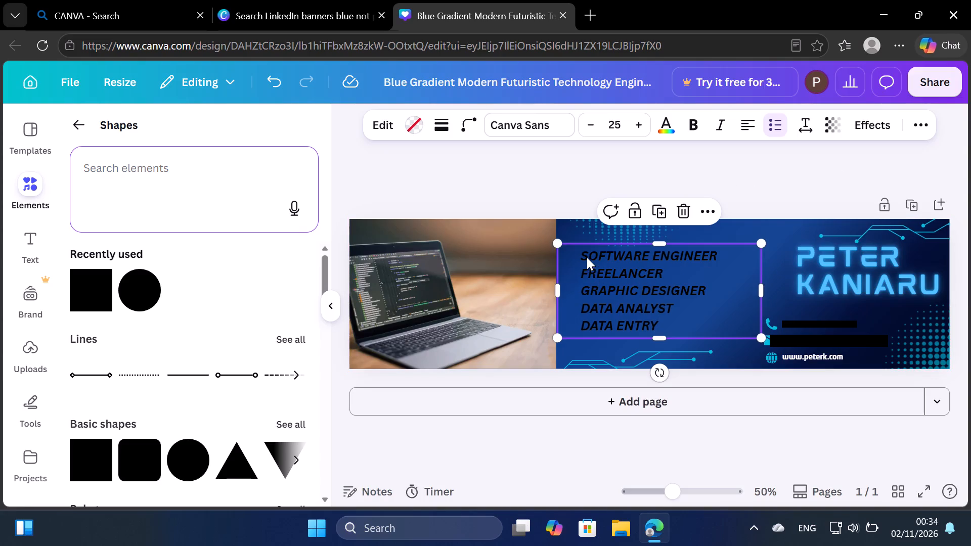
{"action": "left_click_drag", "start_coordinate": [587, 254], "coordinate": [587, 254]}
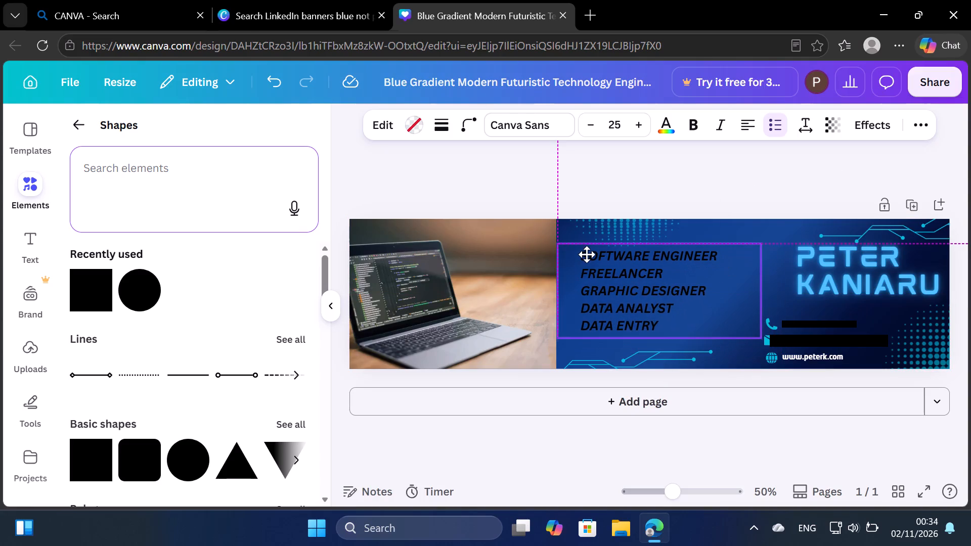
{"action": "left_click_drag", "start_coordinate": [587, 254], "coordinate": [583, 261]}
Apply italic and bold formatting to the entire text of the job title list.
{"action": "left_click", "coordinate": [581, 276]}
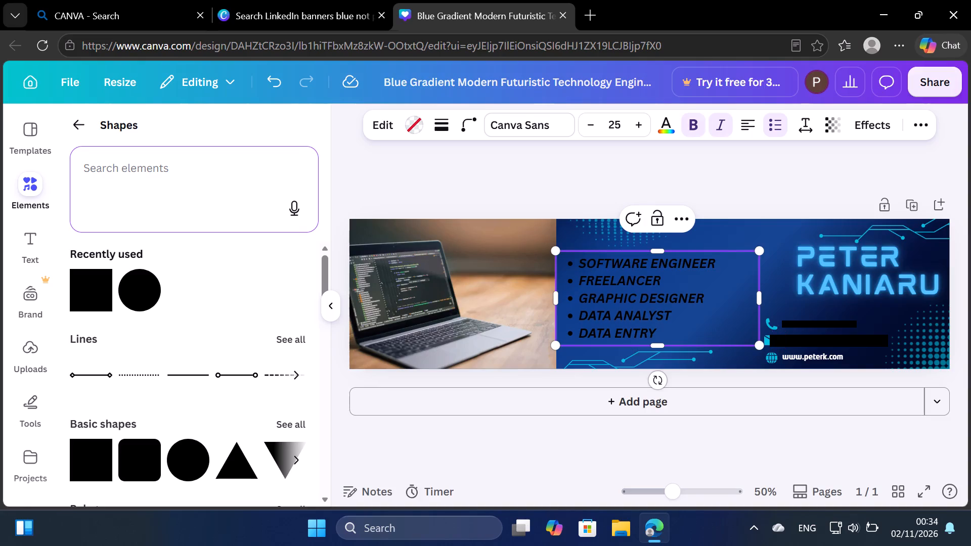
{"action": "left_click_drag", "start_coordinate": [577, 261], "coordinate": [684, 345]}
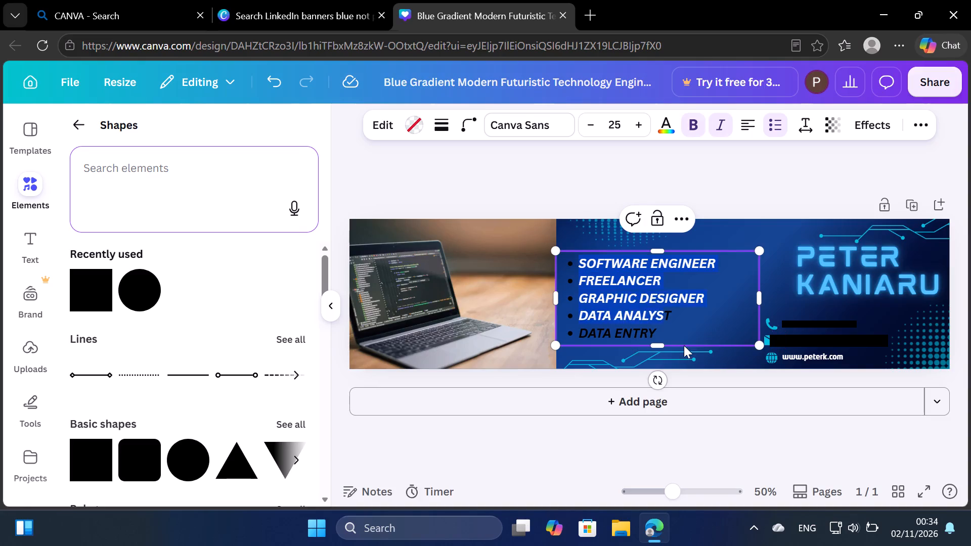
{"action": "left_click_drag", "start_coordinate": [684, 345], "coordinate": [687, 349]}
{"action": "left_click", "coordinate": [579, 266]}
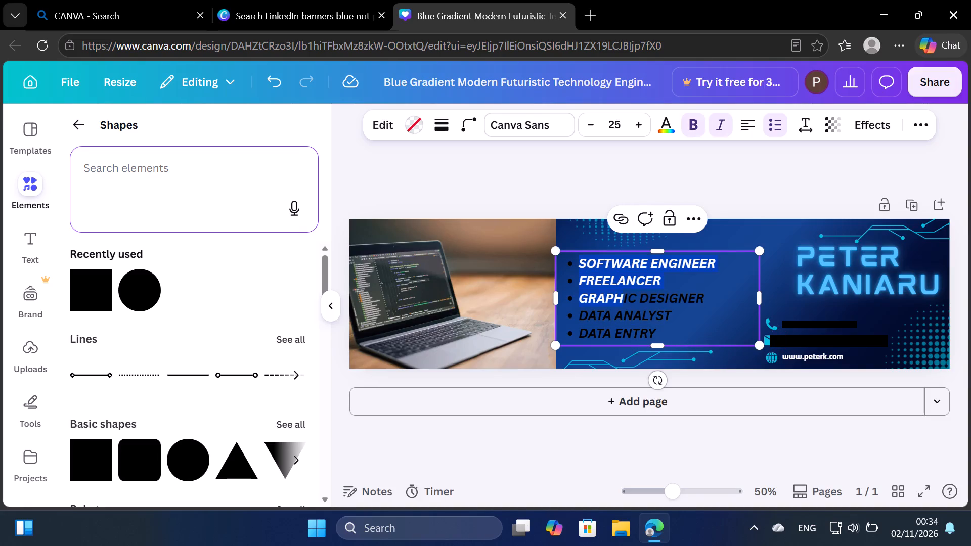
{"action": "left_click", "coordinate": [579, 264]}
{"action": "left_click_drag", "start_coordinate": [579, 264], "coordinate": [655, 364]}
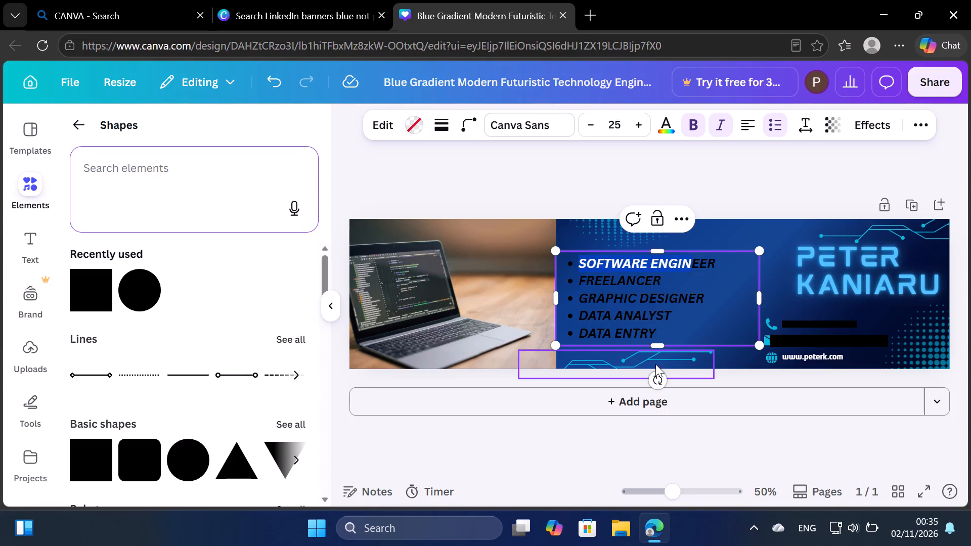
{"action": "left_click_drag", "start_coordinate": [655, 364], "coordinate": [657, 335]}
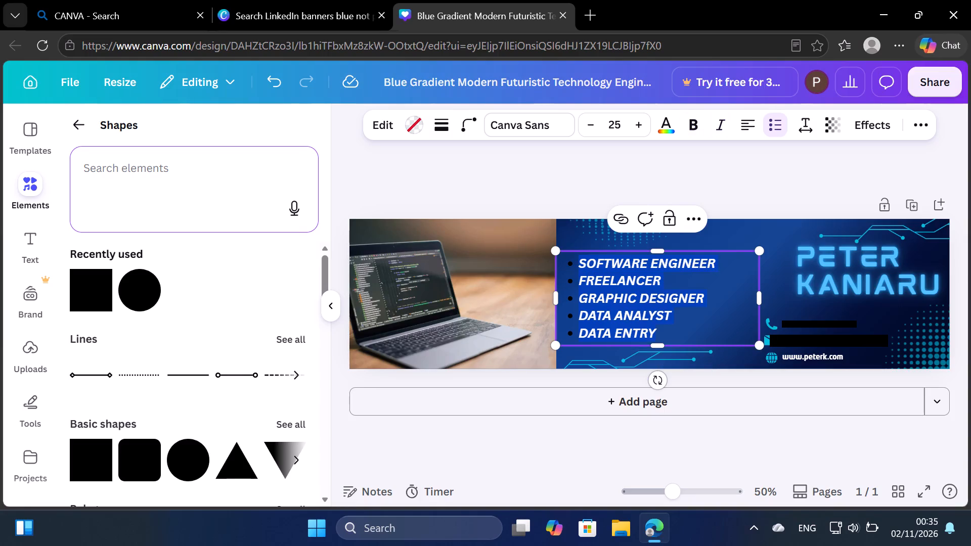
{"action": "left_click", "coordinate": [716, 124]}
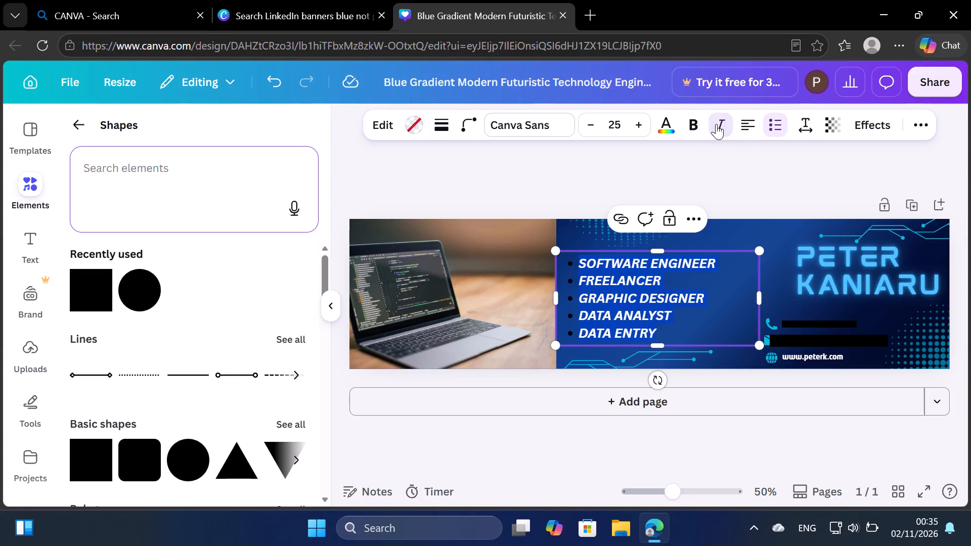
{"action": "left_click", "coordinate": [717, 124]}
{"action": "left_click", "coordinate": [725, 126]}
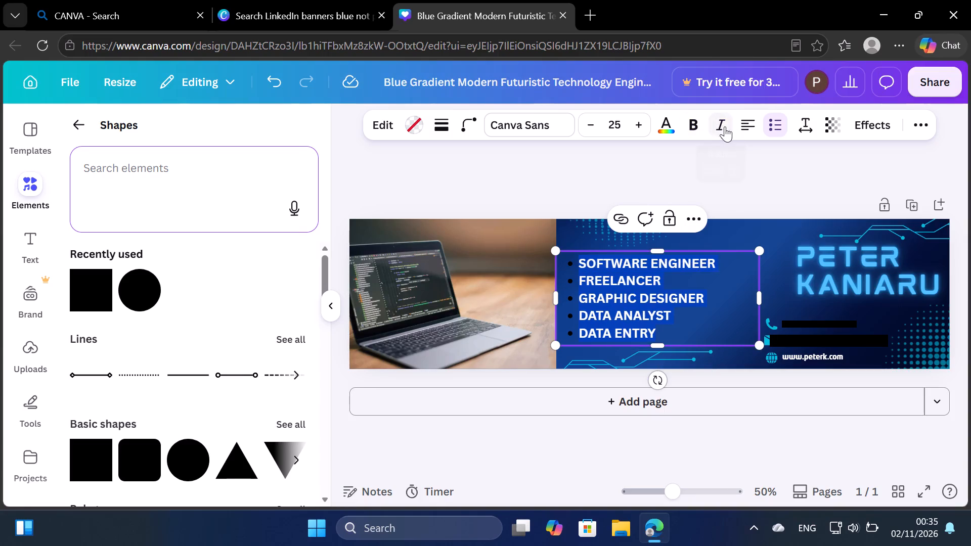
{"action": "left_click", "coordinate": [694, 120]}
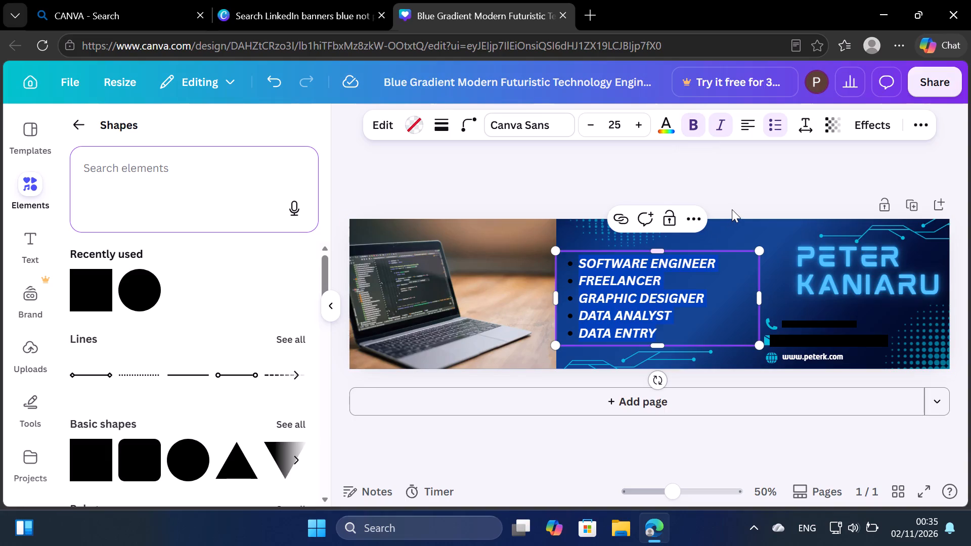
{"action": "left_click", "coordinate": [732, 209]}
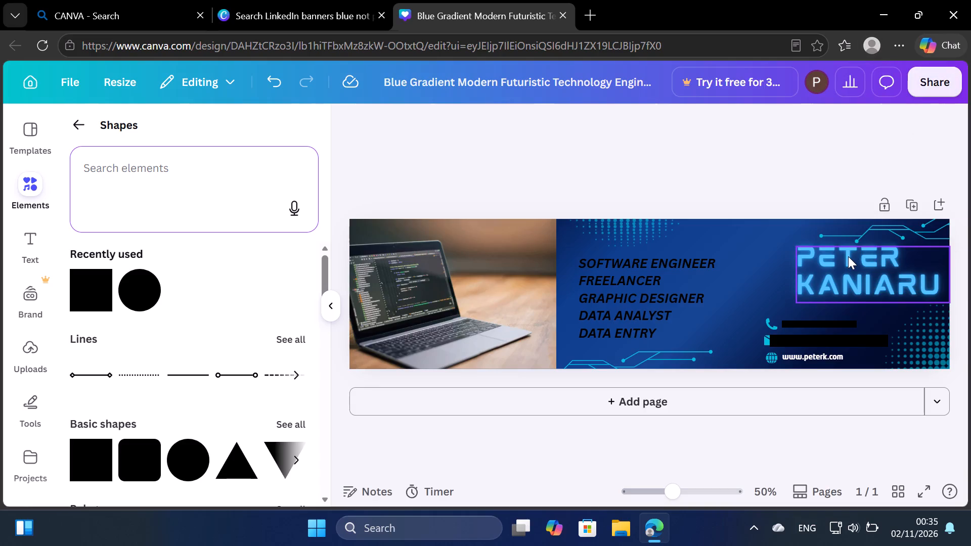
Move the large name heading left so its left edge lines up with the contact details below it.
{"action": "left_click_drag", "start_coordinate": [848, 256], "coordinate": [820, 261]}
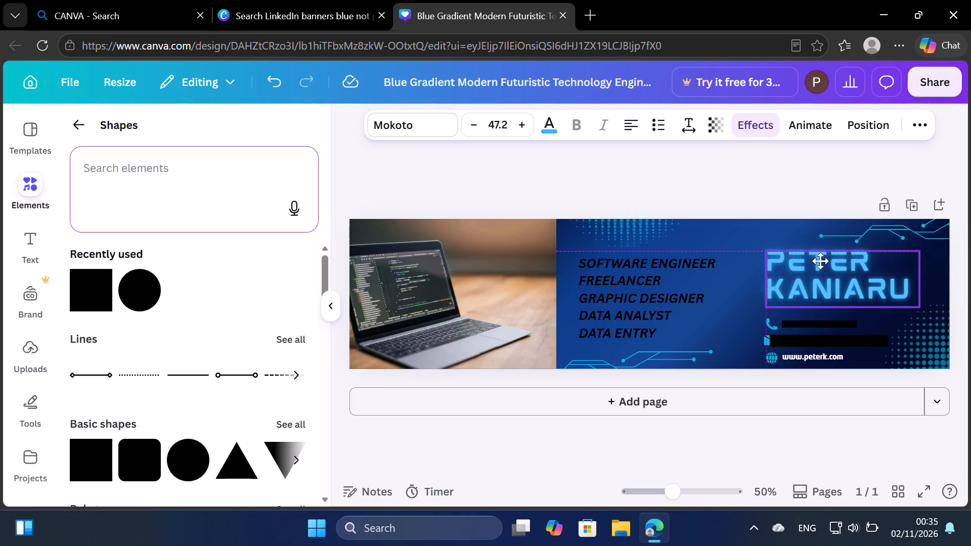
{"action": "left_click_drag", "start_coordinate": [820, 261], "coordinate": [817, 261]}
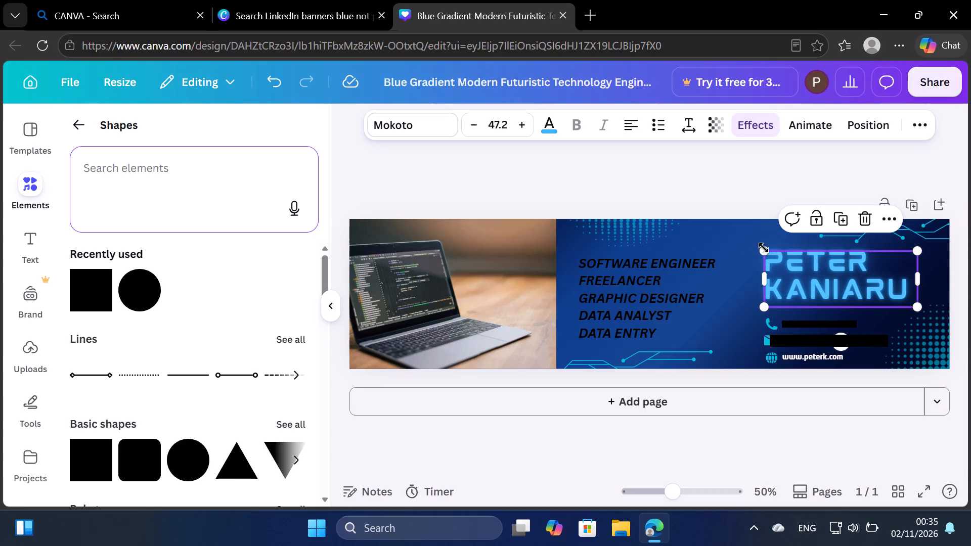
{"action": "left_click", "coordinate": [741, 221]}
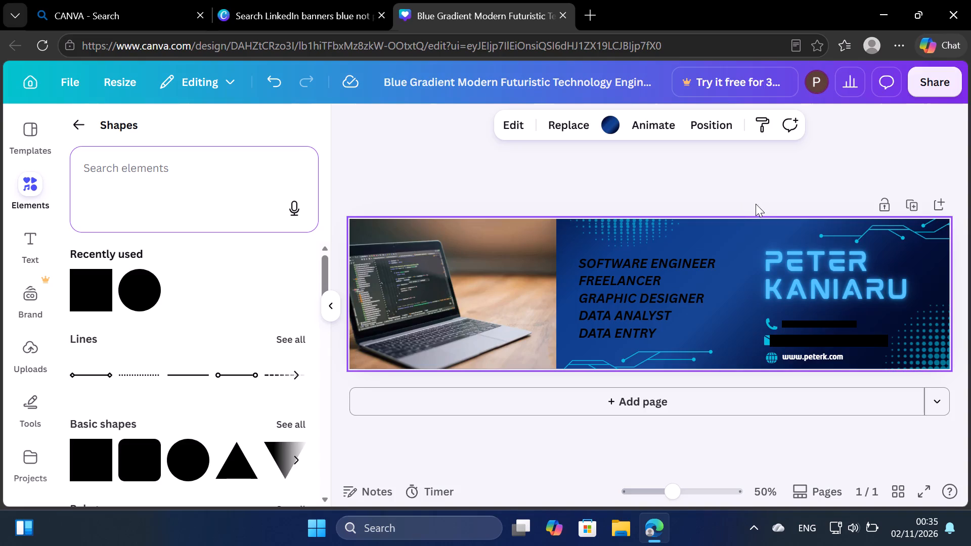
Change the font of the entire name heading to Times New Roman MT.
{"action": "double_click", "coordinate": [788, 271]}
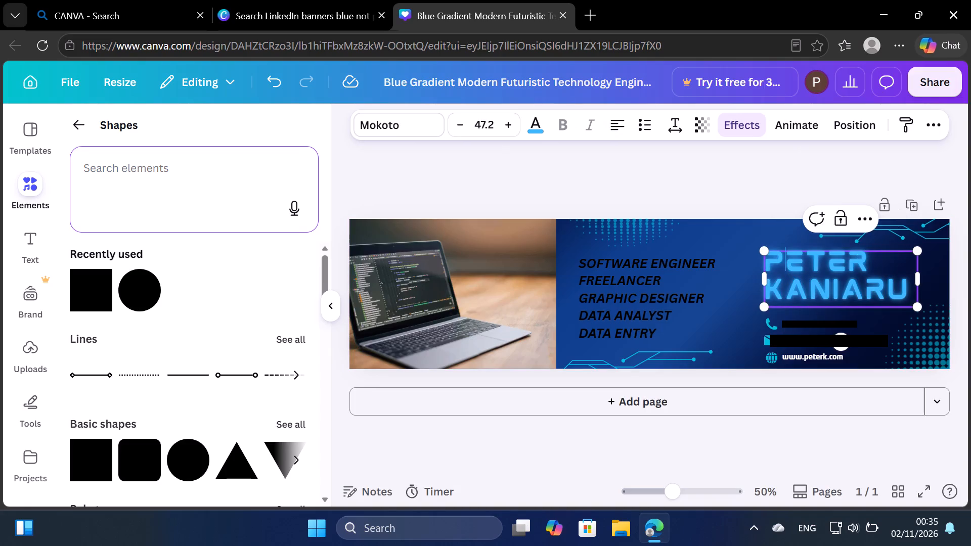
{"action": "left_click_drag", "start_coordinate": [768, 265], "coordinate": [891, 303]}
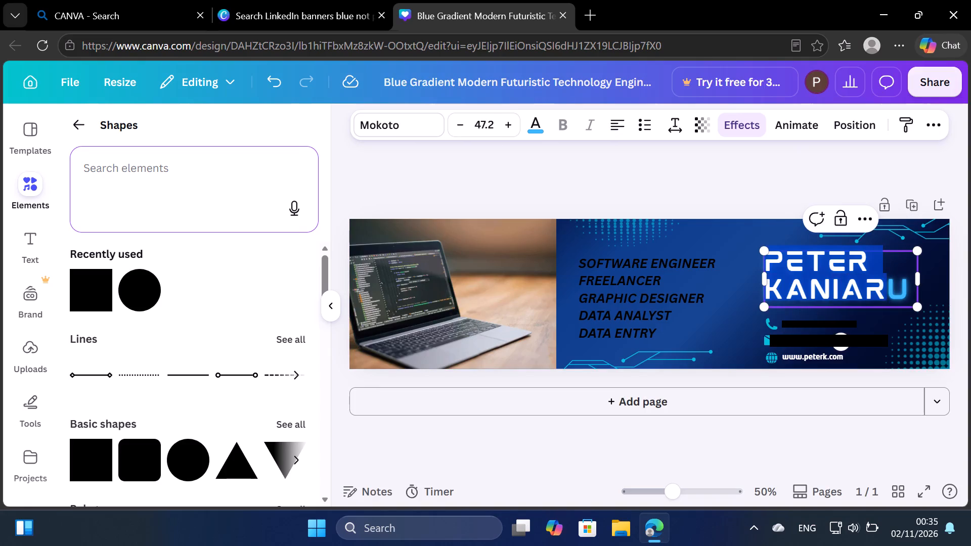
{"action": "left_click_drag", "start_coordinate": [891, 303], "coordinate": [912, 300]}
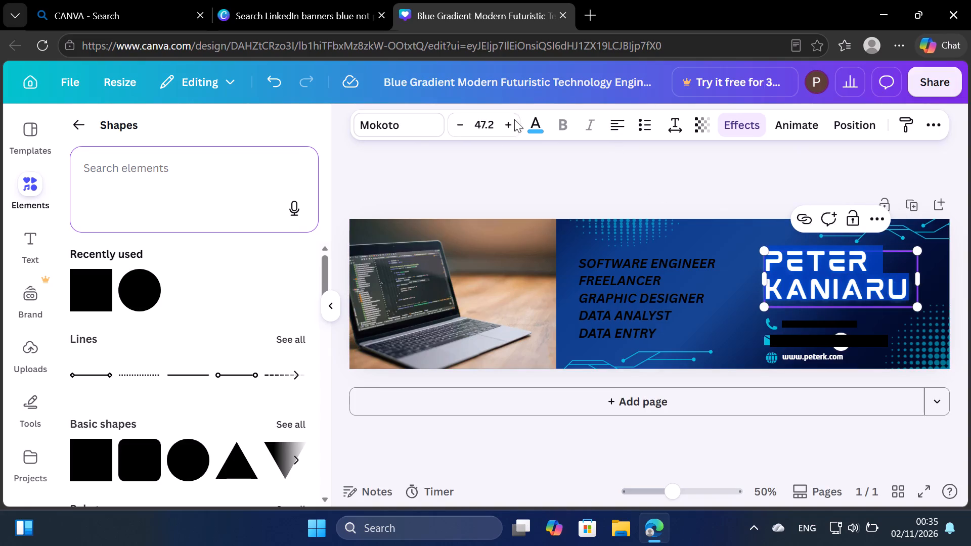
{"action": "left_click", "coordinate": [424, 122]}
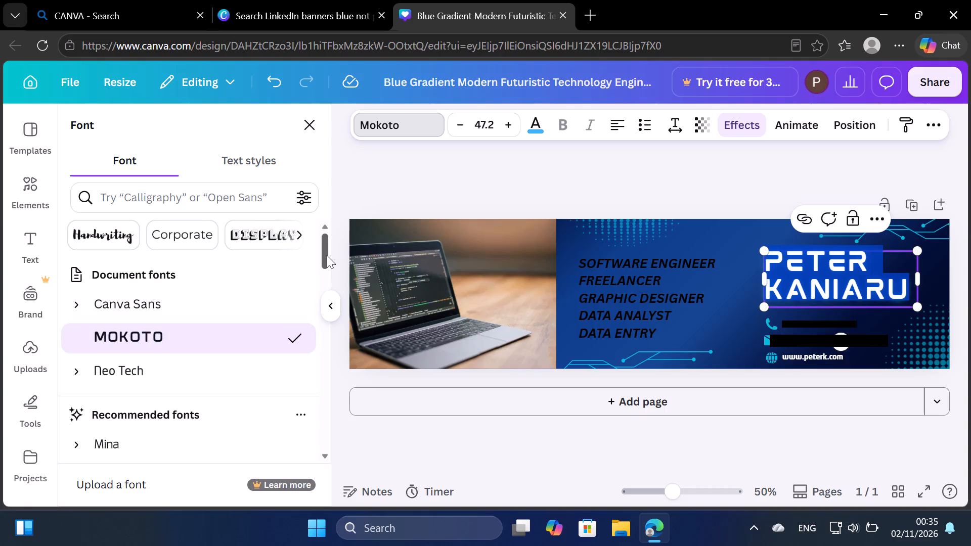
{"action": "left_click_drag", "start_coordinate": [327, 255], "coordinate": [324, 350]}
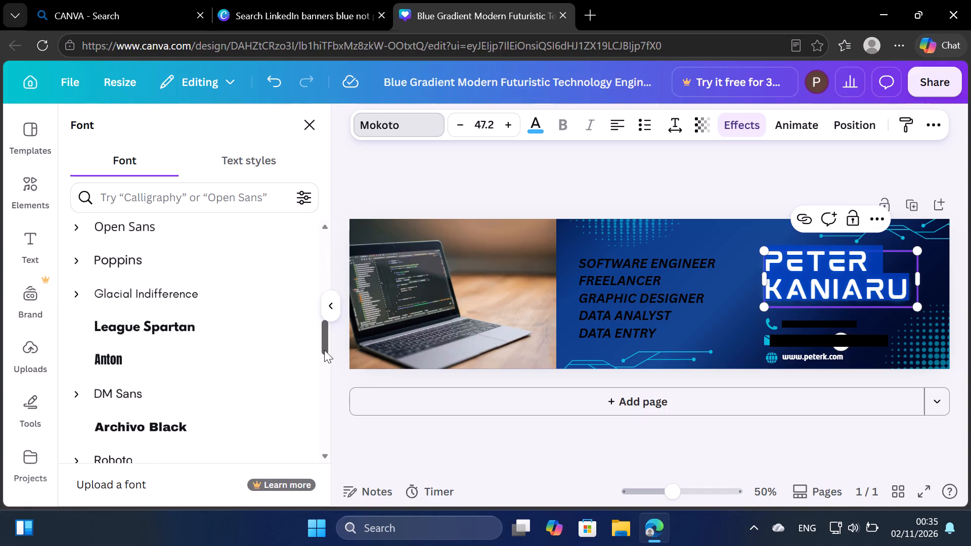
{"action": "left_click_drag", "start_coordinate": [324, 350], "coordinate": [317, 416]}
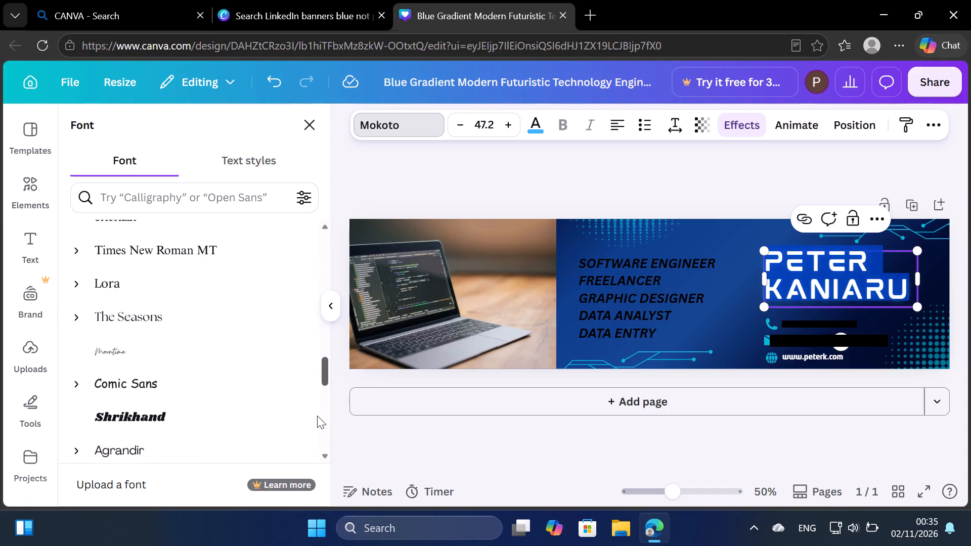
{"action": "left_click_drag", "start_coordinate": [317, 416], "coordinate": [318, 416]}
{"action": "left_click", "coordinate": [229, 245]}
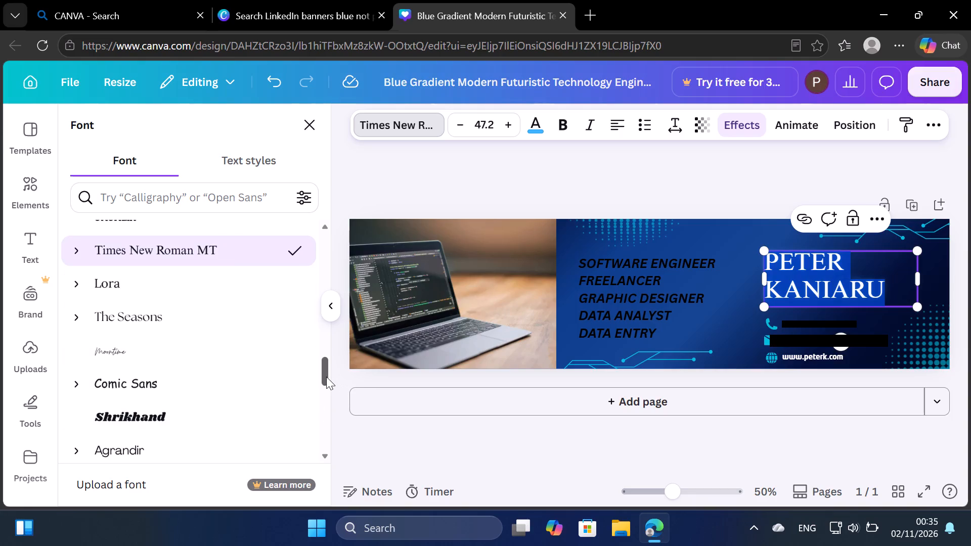
Browse the font list and change the selected name heading's font to Norwester.
{"action": "left_click_drag", "start_coordinate": [326, 377], "coordinate": [312, 484]}
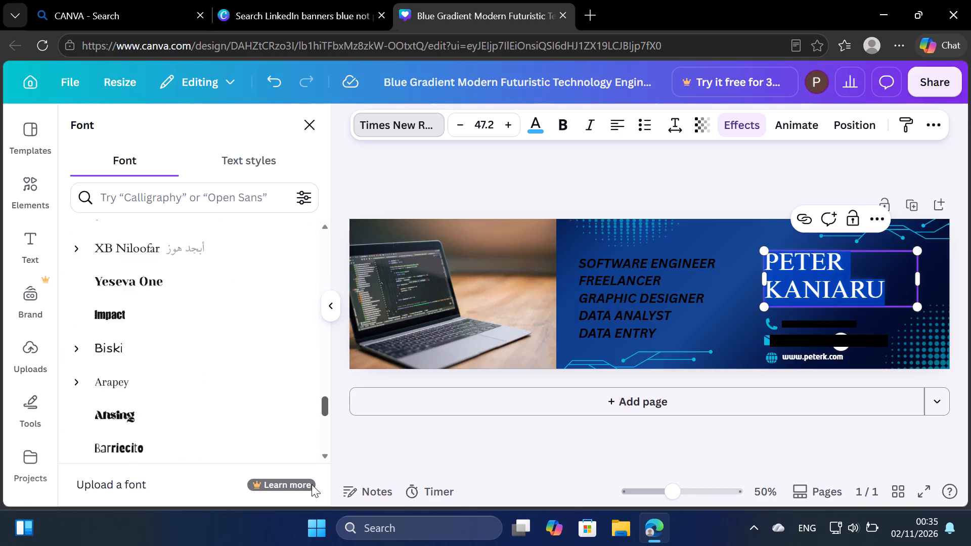
{"action": "left_click_drag", "start_coordinate": [312, 484], "coordinate": [307, 545]}
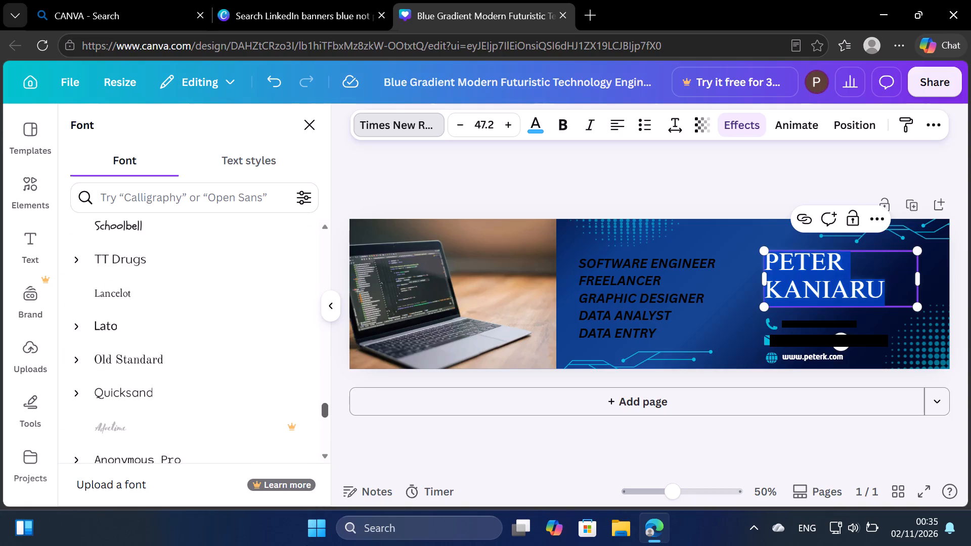
{"action": "left_click_drag", "start_coordinate": [307, 545], "coordinate": [304, 545]}
{"action": "left_click_drag", "start_coordinate": [304, 545], "coordinate": [317, 485]}
{"action": "left_click_drag", "start_coordinate": [327, 337], "coordinate": [325, 344]}
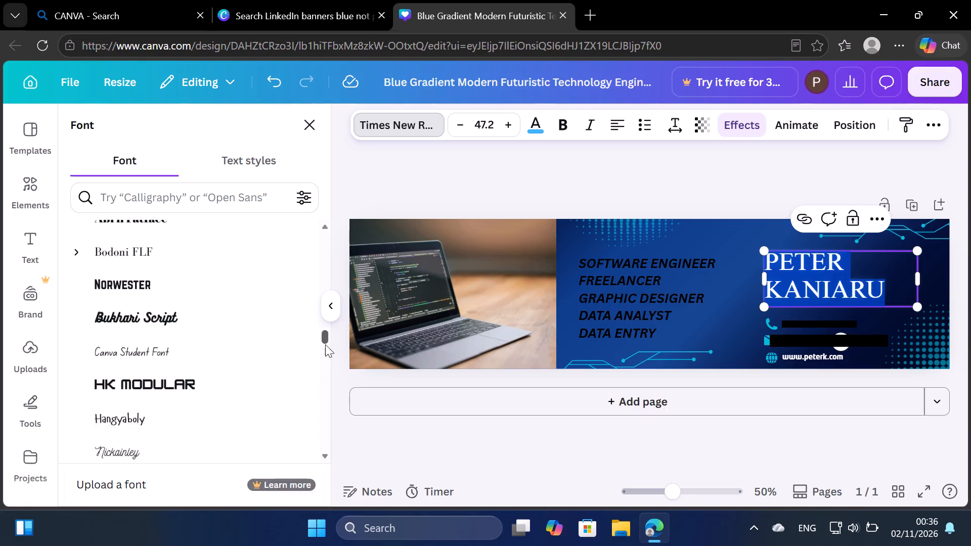
{"action": "left_click_drag", "start_coordinate": [325, 344], "coordinate": [319, 444]}
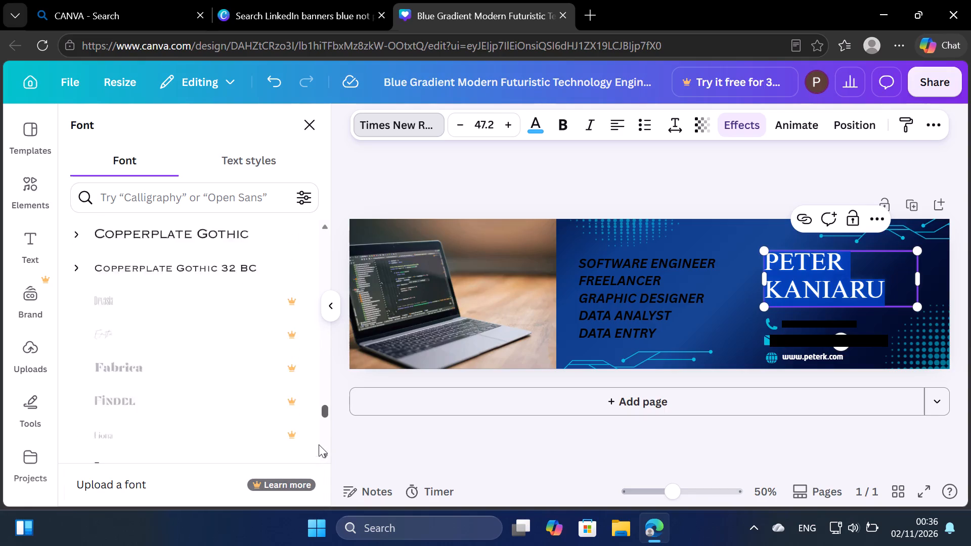
{"action": "left_click_drag", "start_coordinate": [319, 444], "coordinate": [310, 376]}
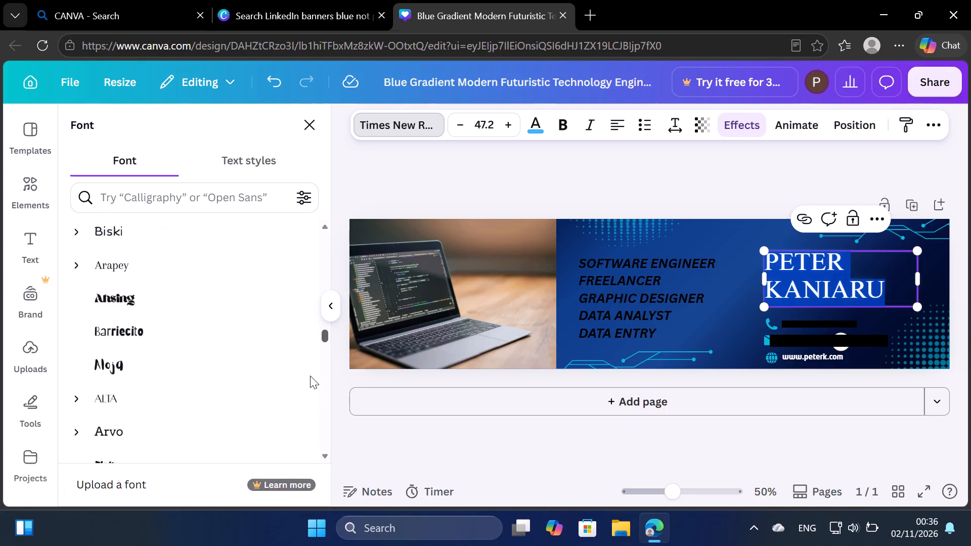
{"action": "left_click_drag", "start_coordinate": [310, 376], "coordinate": [301, 498]}
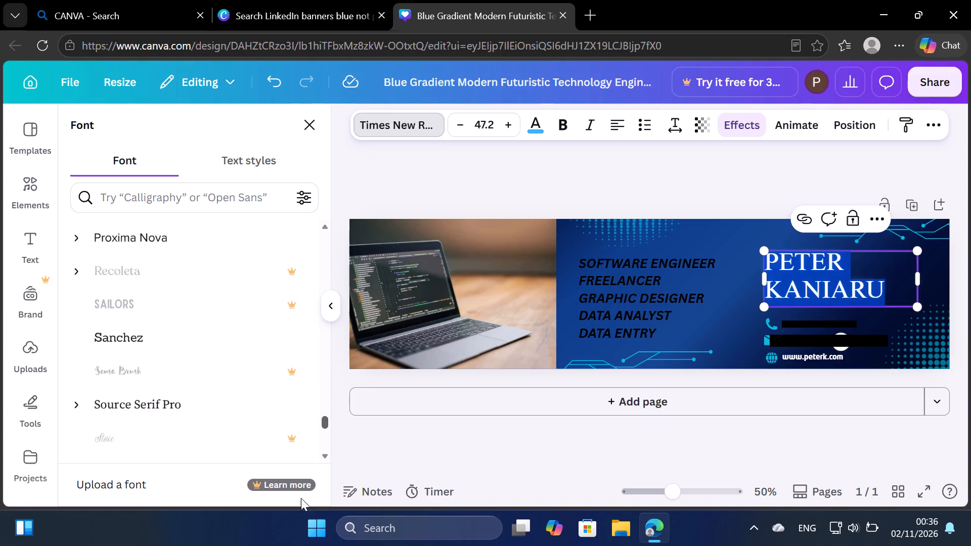
{"action": "left_click_drag", "start_coordinate": [301, 498], "coordinate": [304, 420]}
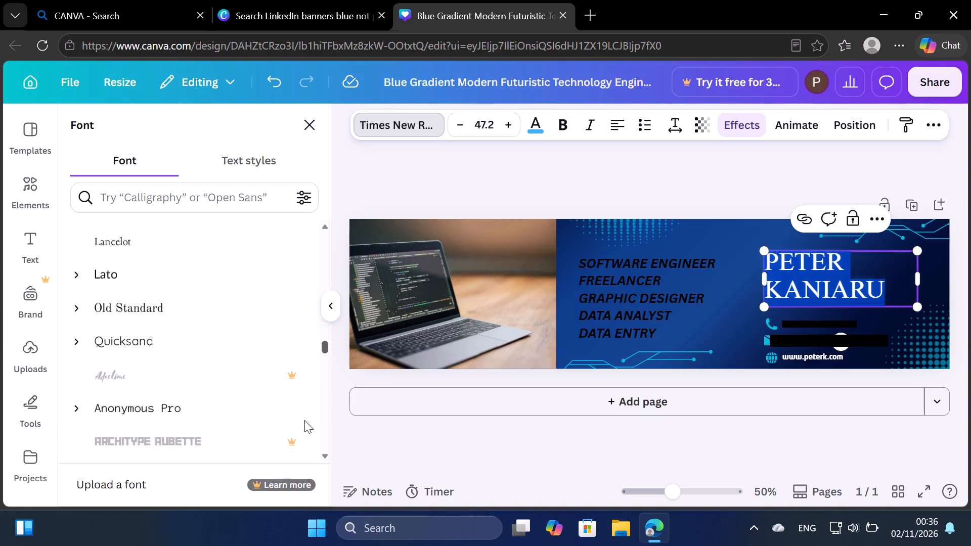
{"action": "left_click_drag", "start_coordinate": [304, 420], "coordinate": [304, 403]}
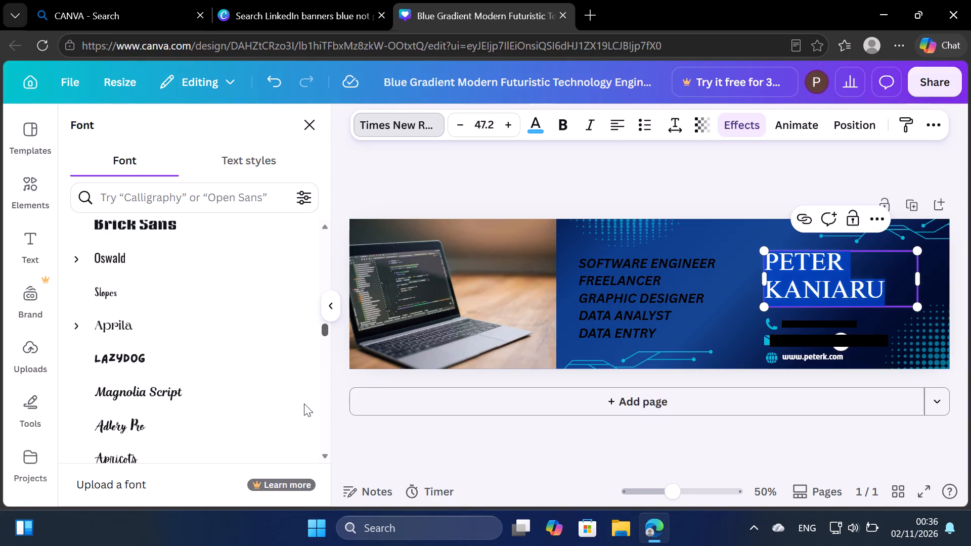
{"action": "left_click_drag", "start_coordinate": [304, 403], "coordinate": [304, 375]}
{"action": "left_click", "coordinate": [207, 368]}
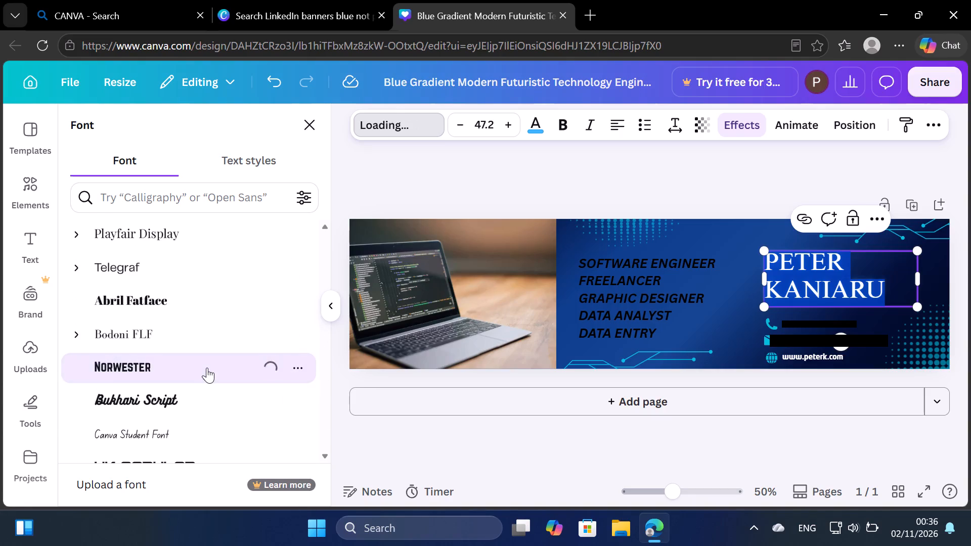